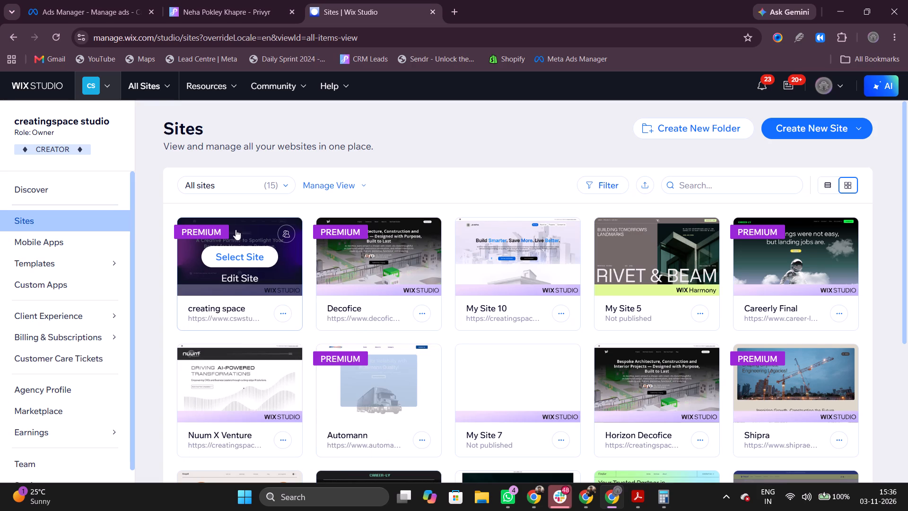
Open the dashboard of the creating space site and go to its CMS collections.
{"action": "left_click", "coordinate": [253, 260]}
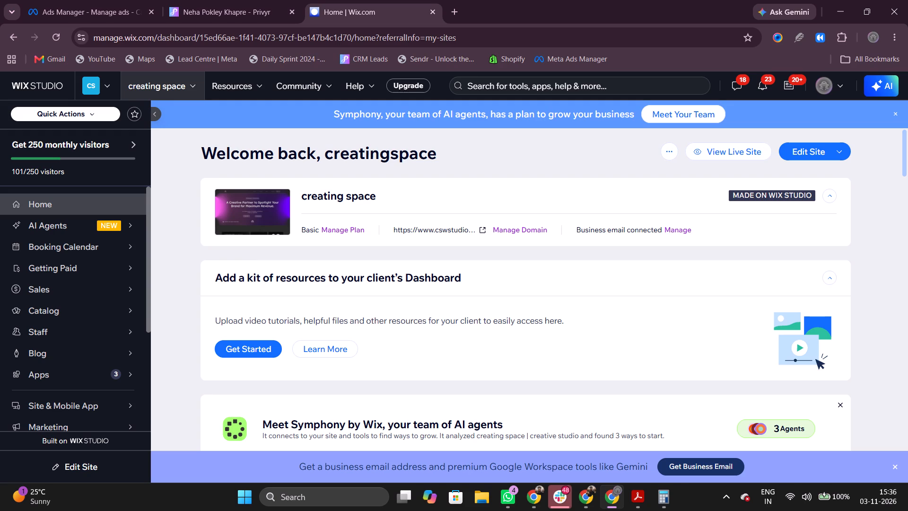
{"action": "scroll", "coordinate": [59, 300], "scroll_direction": "down", "scroll_amount": 2}
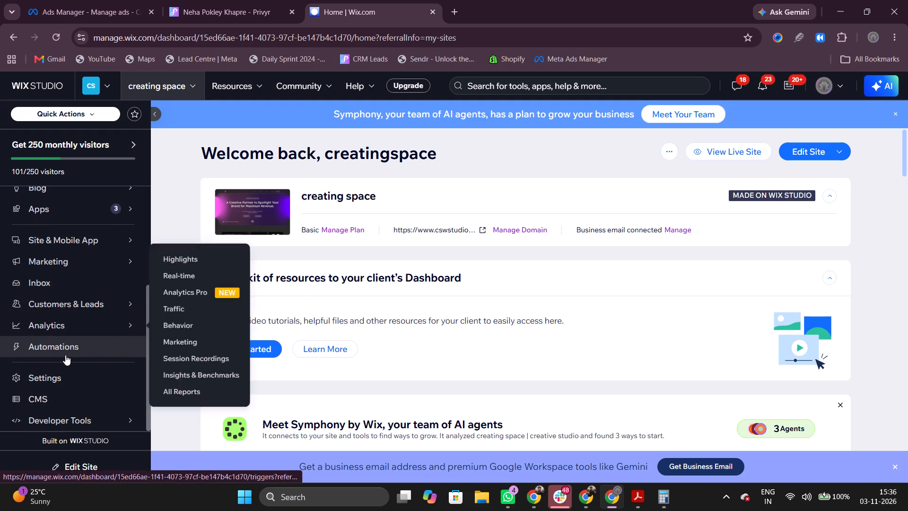
{"action": "scroll", "coordinate": [65, 355], "scroll_direction": "down", "scroll_amount": 1}
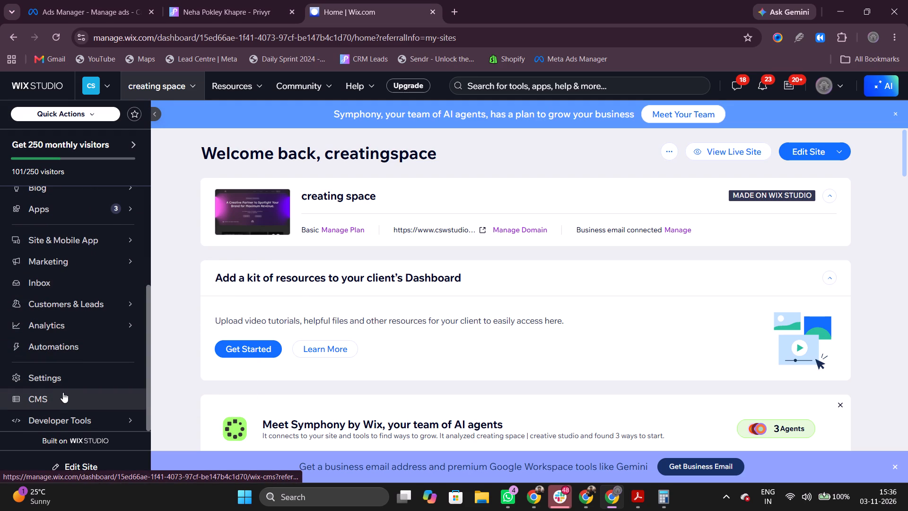
{"action": "scroll", "coordinate": [77, 325], "scroll_direction": "up", "scroll_amount": 1}
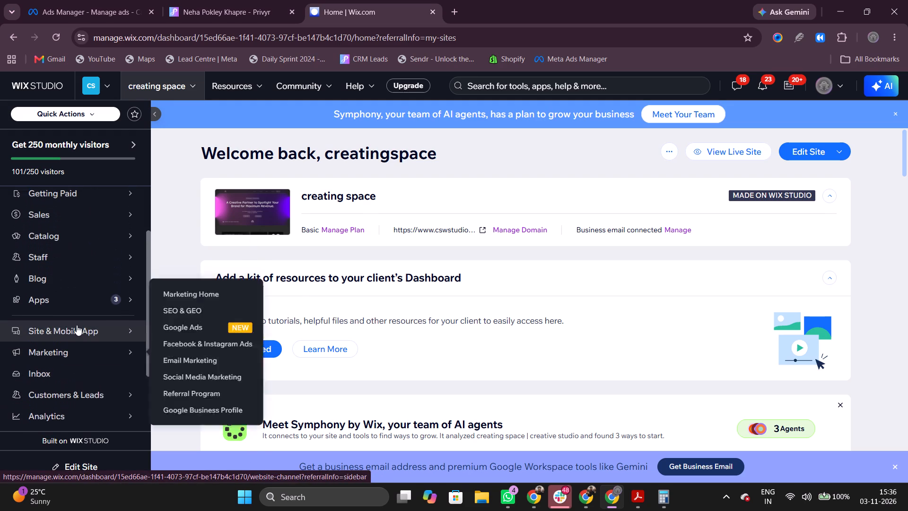
{"action": "scroll", "coordinate": [77, 325], "scroll_direction": "up", "scroll_amount": 1}
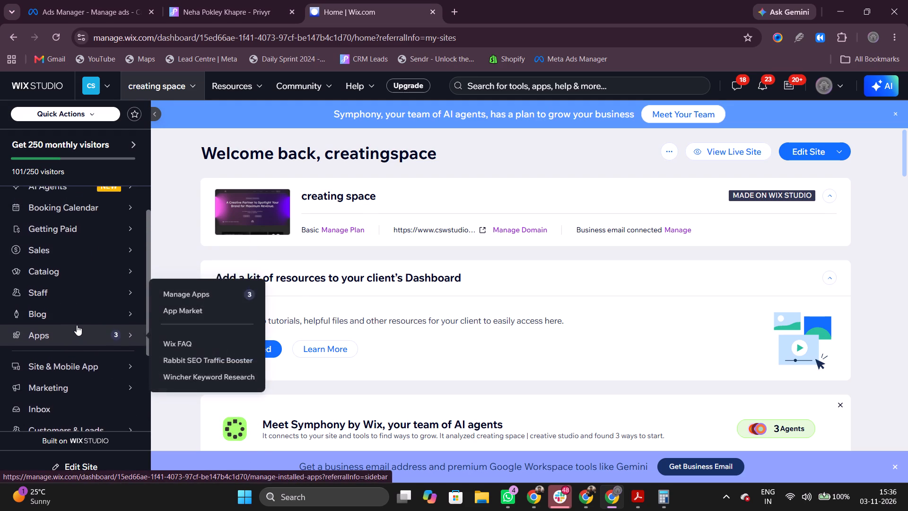
{"action": "scroll", "coordinate": [77, 325], "scroll_direction": "up", "scroll_amount": 1}
{"action": "left_click", "coordinate": [55, 407]}
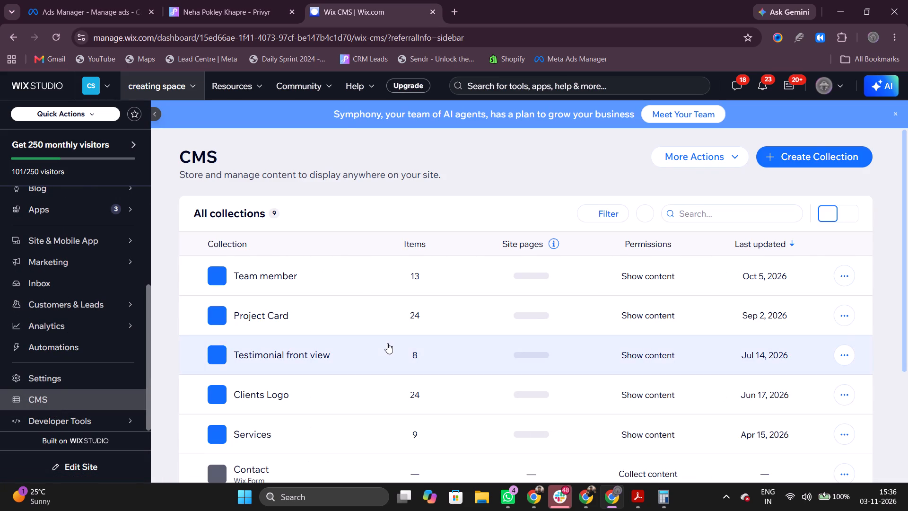
Open the Contact Wix Form collection in the CMS and examine its fields and items.
{"action": "scroll", "coordinate": [387, 343], "scroll_direction": "down", "scroll_amount": 3}
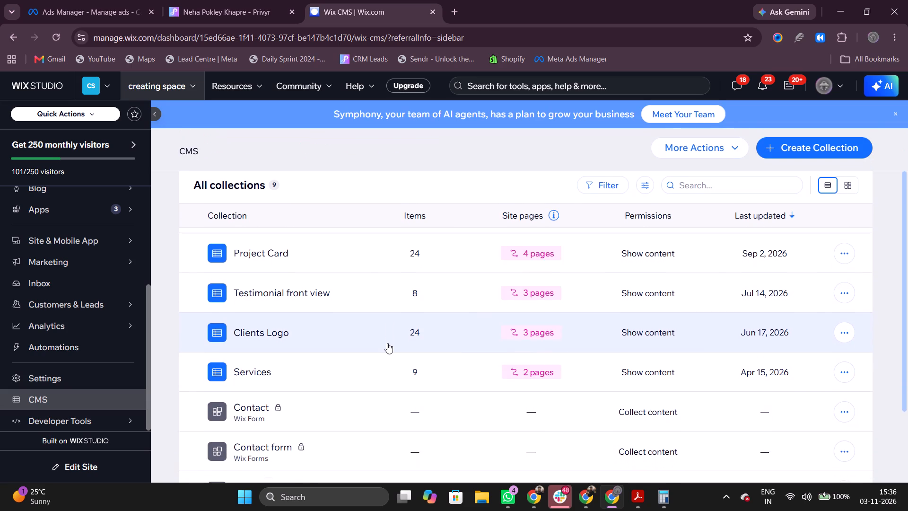
{"action": "scroll", "coordinate": [387, 343], "scroll_direction": "down", "scroll_amount": 1}
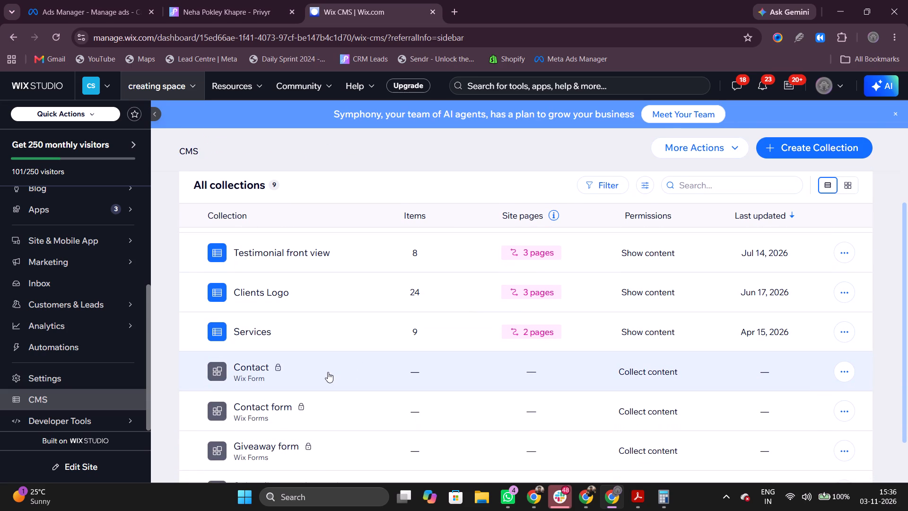
{"action": "scroll", "coordinate": [328, 372], "scroll_direction": "down", "scroll_amount": 1}
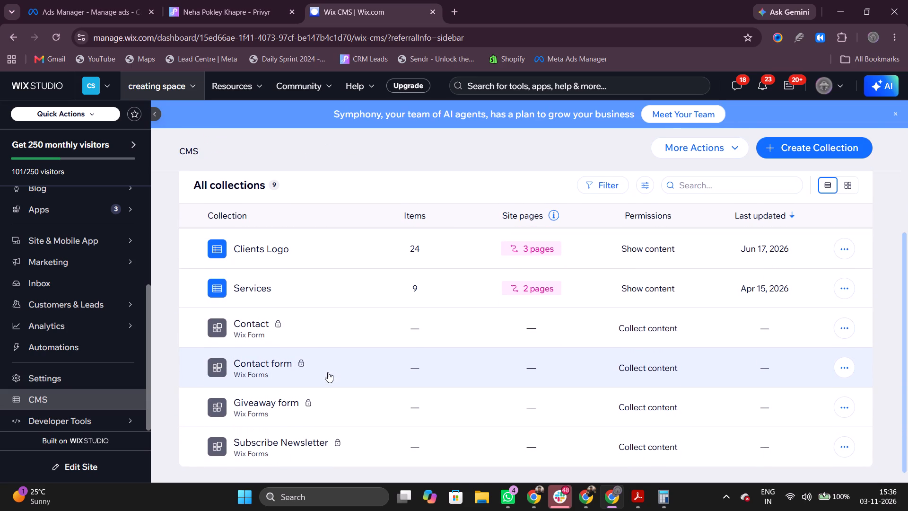
{"action": "left_click", "coordinate": [332, 342]}
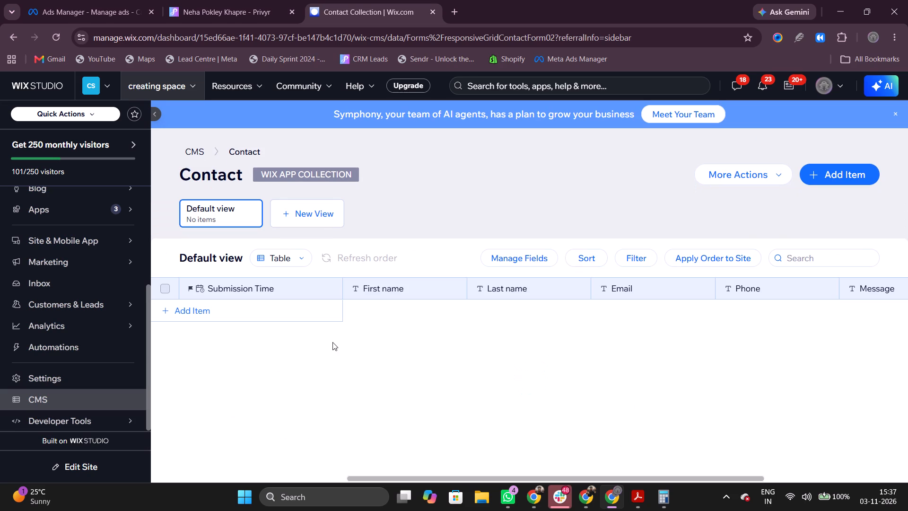
{"action": "scroll", "coordinate": [332, 342], "scroll_direction": "right", "scroll_amount": 8}
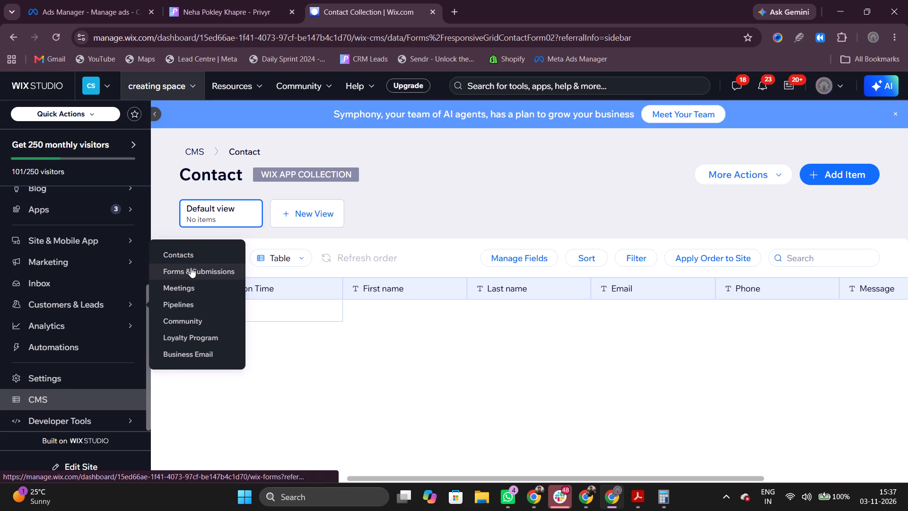
Go to Forms & Submissions under Customers & Leads and open the Contact form for editing.
{"action": "left_click", "coordinate": [191, 265]}
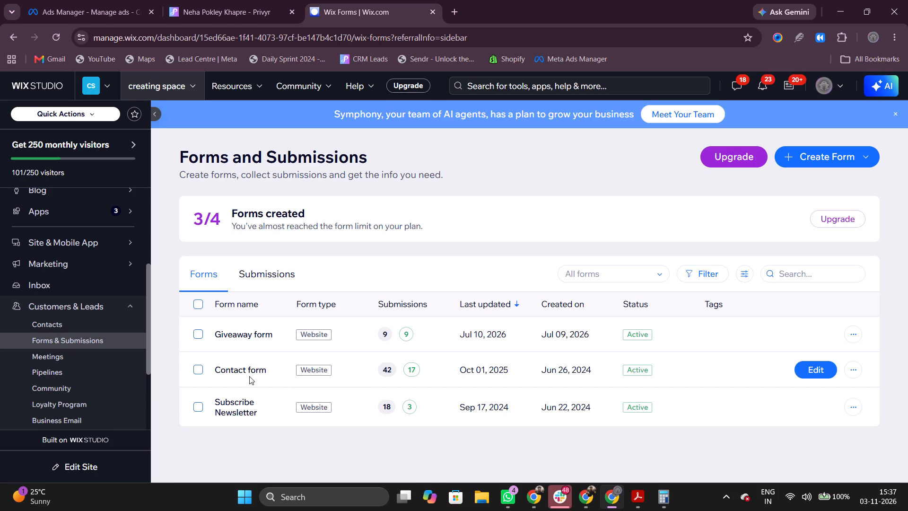
{"action": "left_click", "coordinate": [815, 375]}
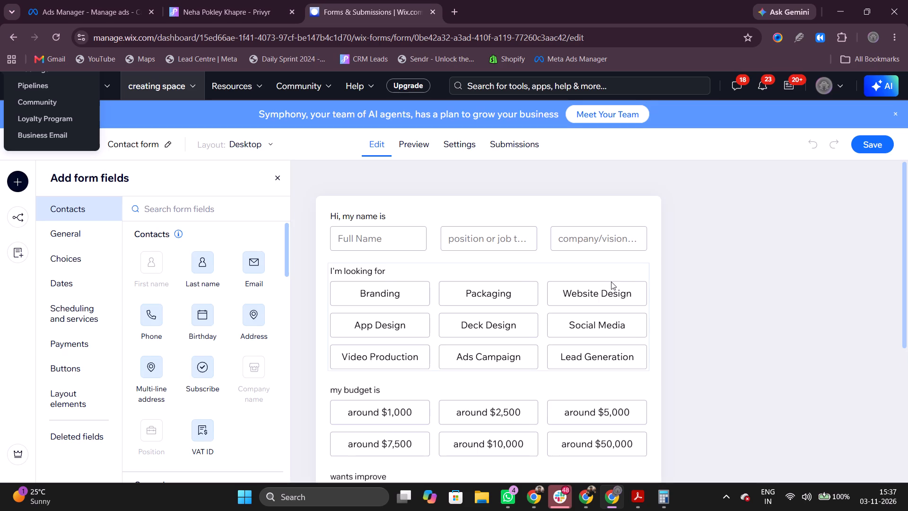
Open the field settings of the "my budget is" tag picker at its first option.
{"action": "scroll", "coordinate": [610, 364], "scroll_direction": "down", "scroll_amount": 1}
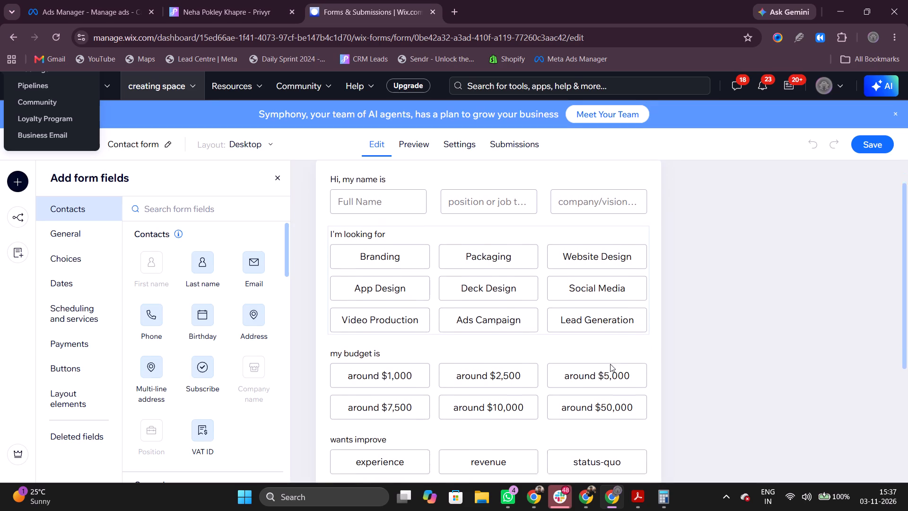
{"action": "scroll", "coordinate": [610, 364], "scroll_direction": "down", "scroll_amount": 1}
{"action": "left_click", "coordinate": [394, 347]}
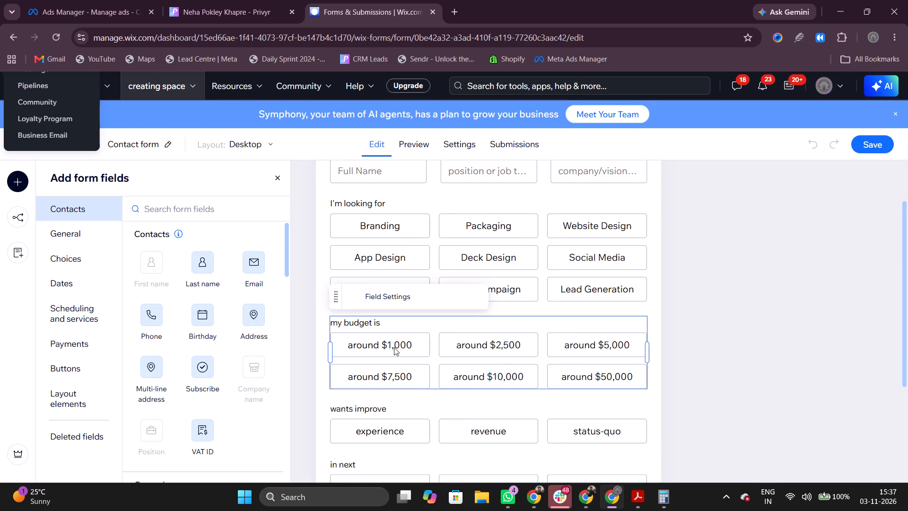
{"action": "double_click", "coordinate": [394, 347]}
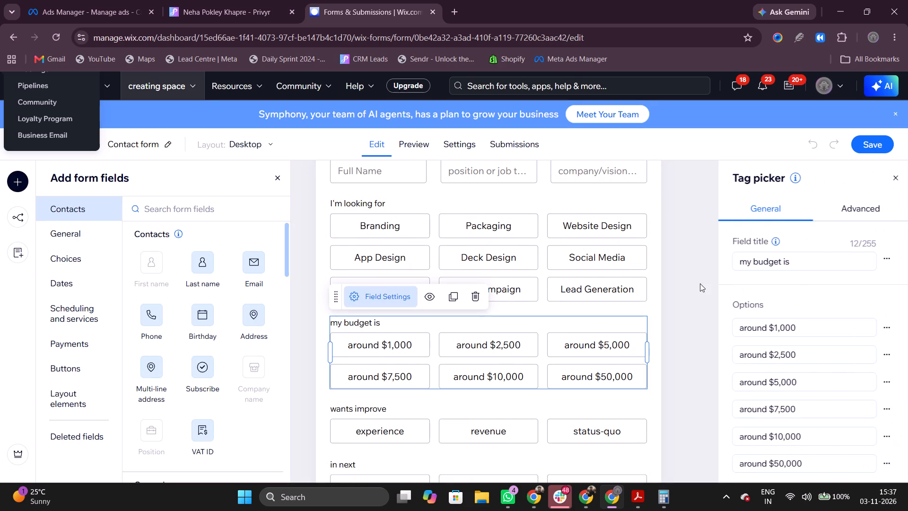
{"action": "double_click", "coordinate": [784, 325]}
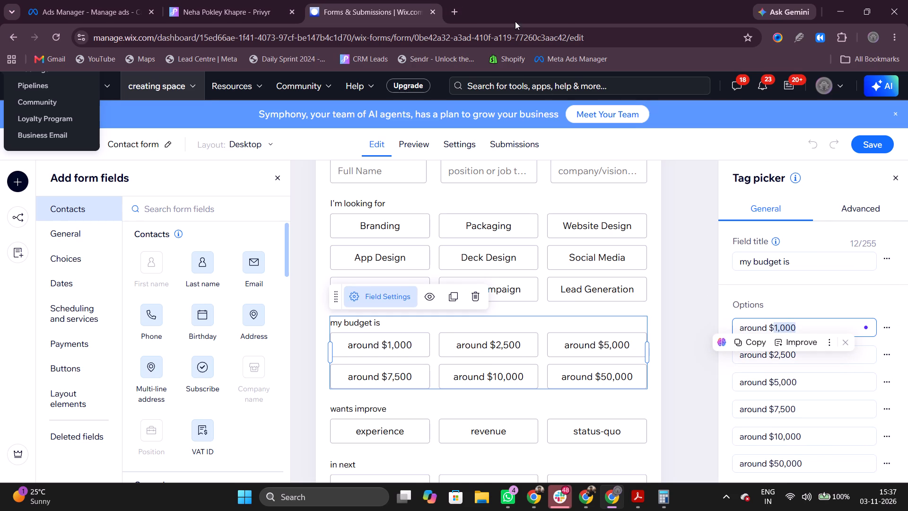
Search Google for "rupee symbol" in a new tab and copy the ₹ character from the results.
{"action": "left_click", "coordinate": [461, 5]}
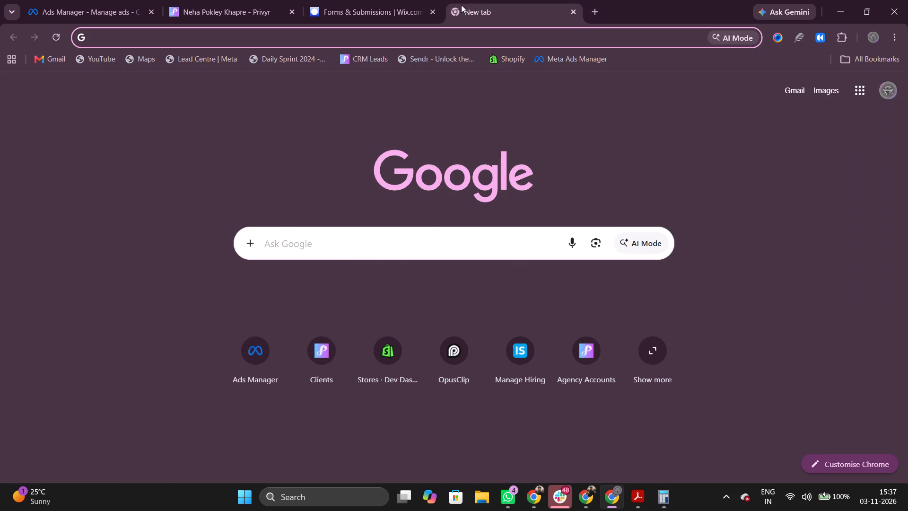
{"action": "key", "text": "2"}
{"action": "key", "text": "BackSpace"}
{"action": "key", "text": "BackSpace"}
{"action": "type", "text": "rupe"}
{"action": "key", "text": "Down"}
{"action": "key", "text": "Return"}
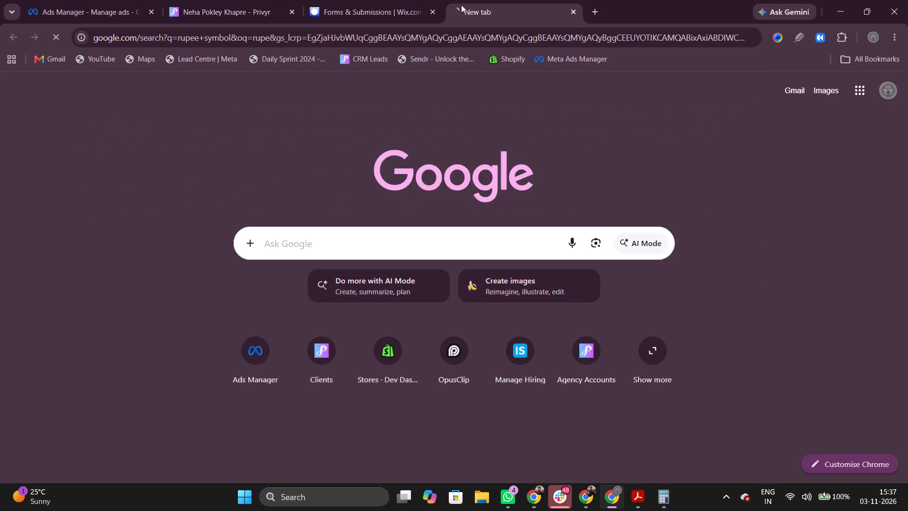
{"action": "left_click_drag", "start_coordinate": [147, 228], "coordinate": [139, 228]}
{"action": "left_click", "coordinate": [139, 243]}
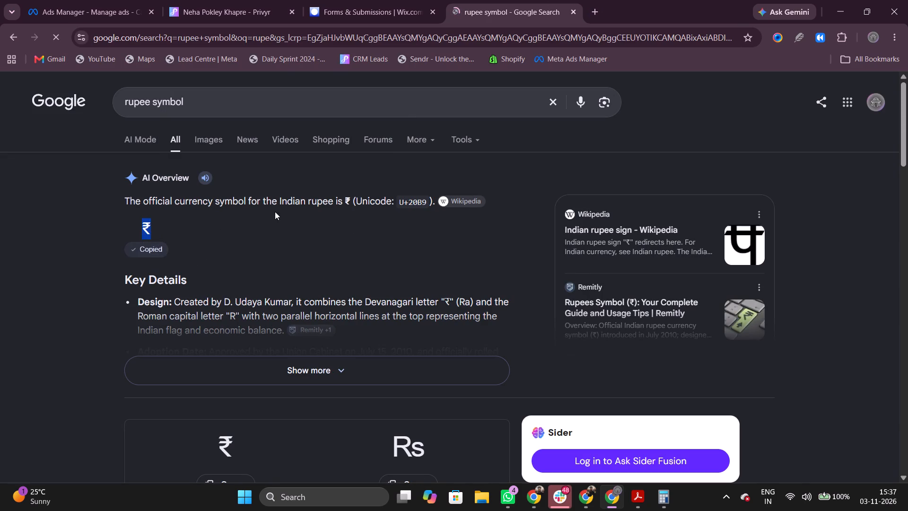
Return to the Contact form and change the first budget option to "around ₹35,000".
{"action": "left_click", "coordinate": [357, 0]}
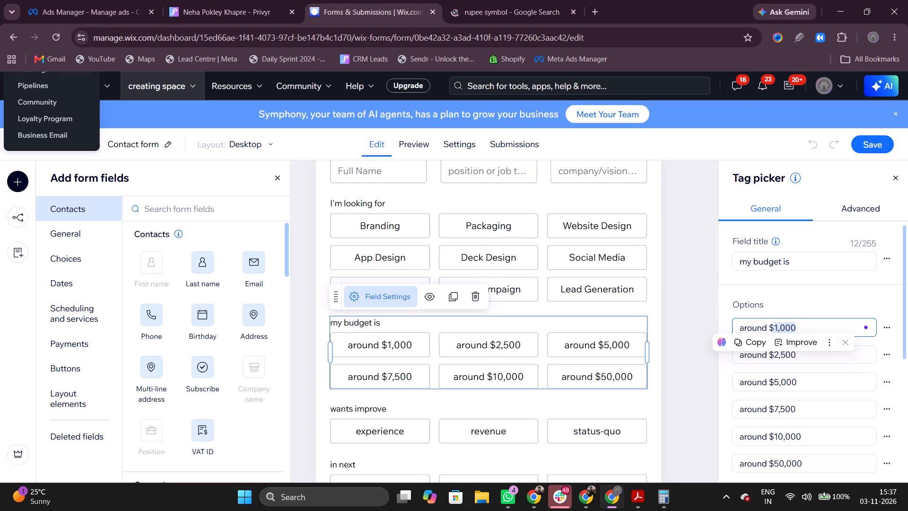
{"action": "left_click", "coordinate": [769, 327]}
{"action": "key", "text": "ctrl+v"}
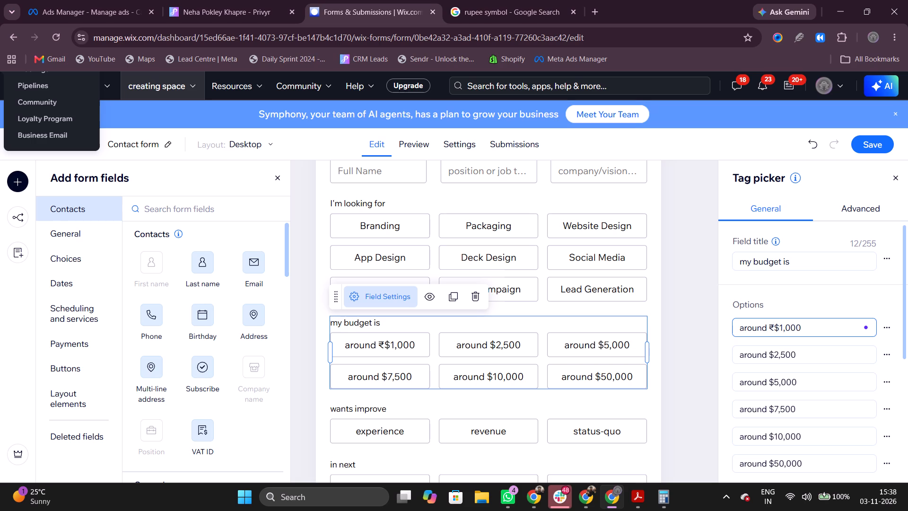
{"action": "key", "text": "3"}
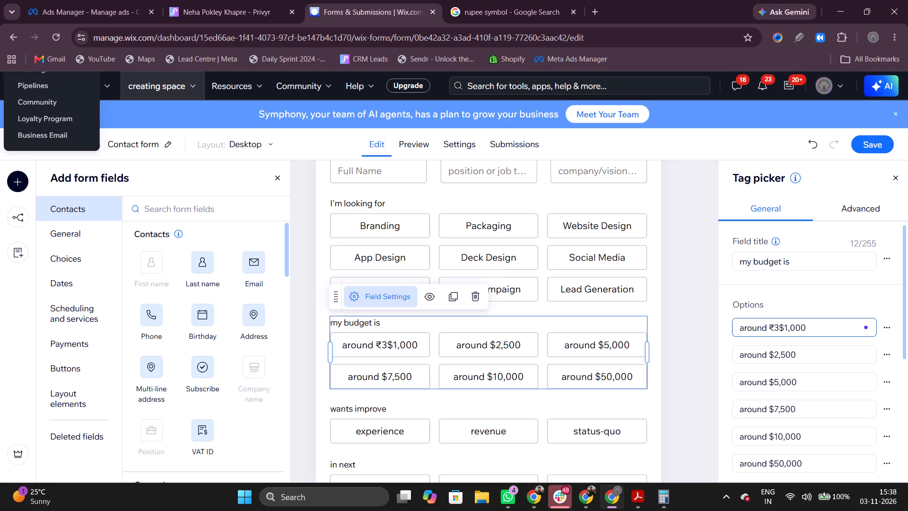
{"action": "key", "text": "5"}
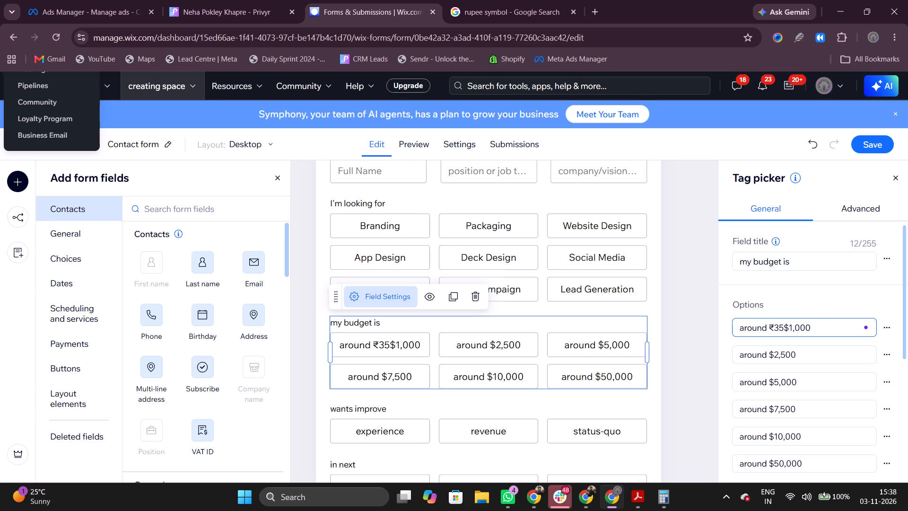
{"action": "type", "text": ",000"}
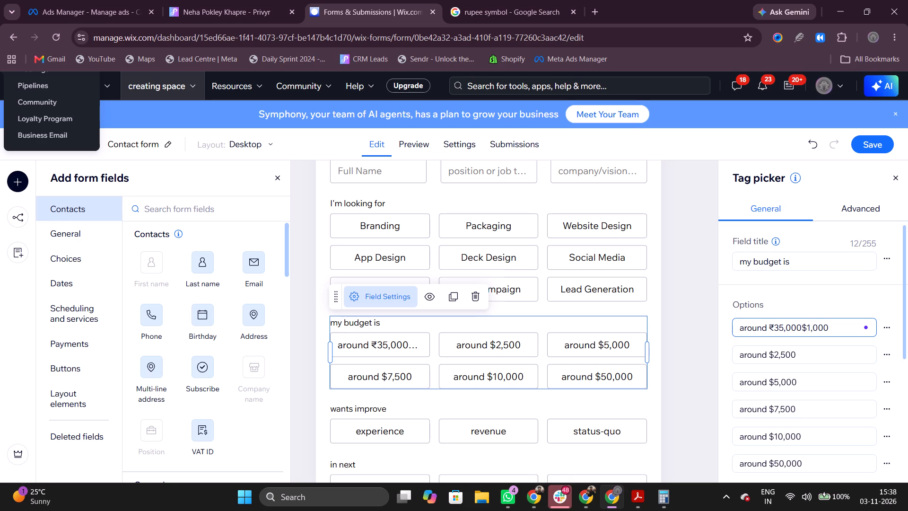
{"action": "key", "text": "space"}
{"action": "key", "text": "shift+Down"}
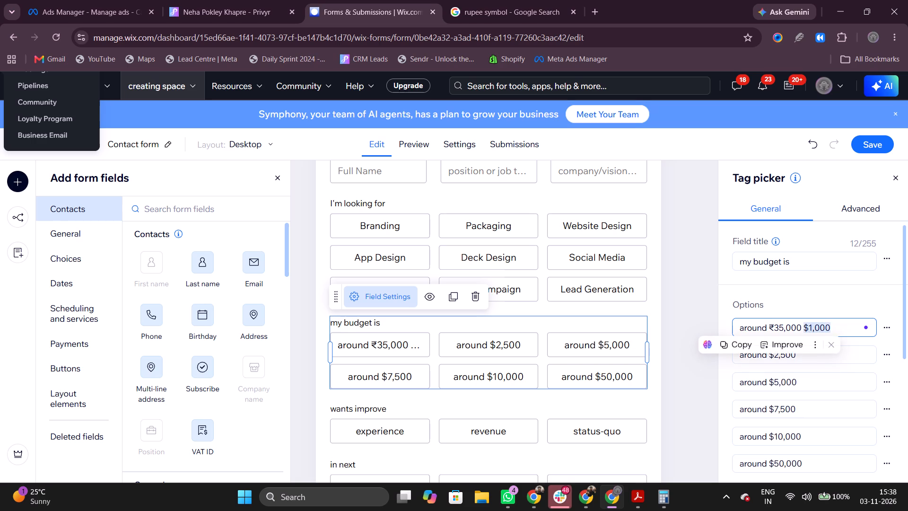
{"action": "key", "text": "Delete"}
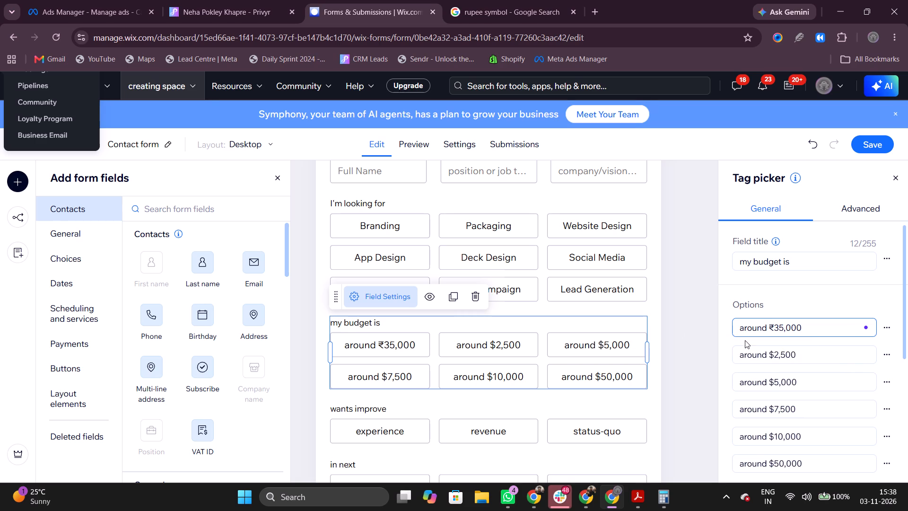
Correct the first budget option to "around ₹25,000".
{"action": "left_click", "coordinate": [783, 331]}
{"action": "key", "text": "Left"}
{"action": "key", "text": "shift+Left"}
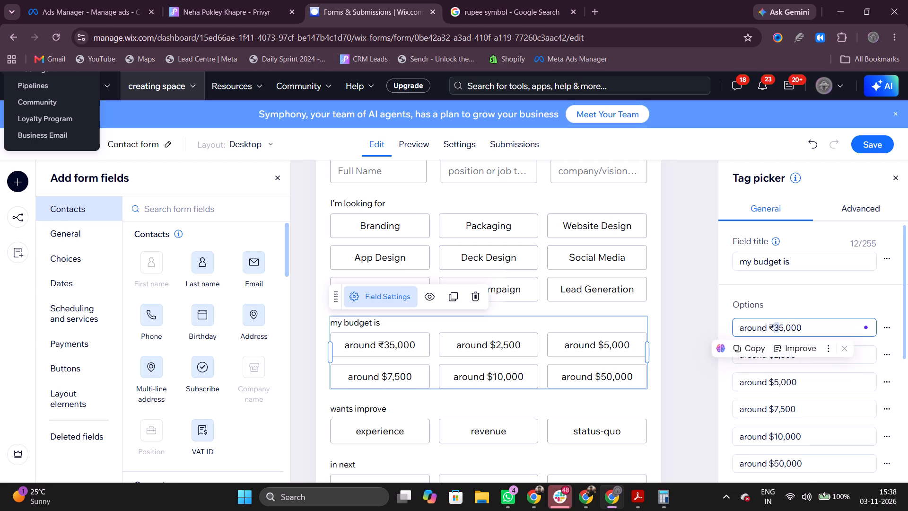
{"action": "key", "text": "2"}
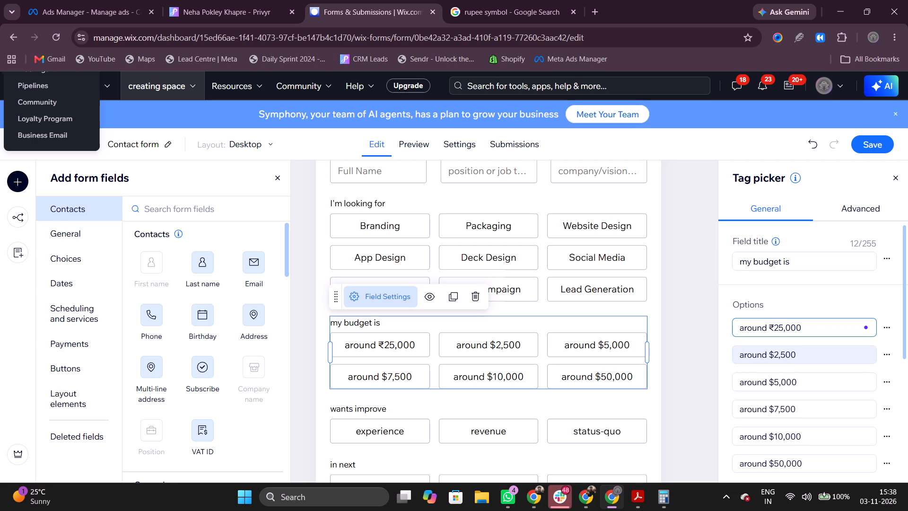
Copy the ₹25,000 amount from the first budget option and replace the second option's dollar amount with it.
{"action": "double_click", "coordinate": [791, 355]}
{"action": "double_click", "coordinate": [785, 355]}
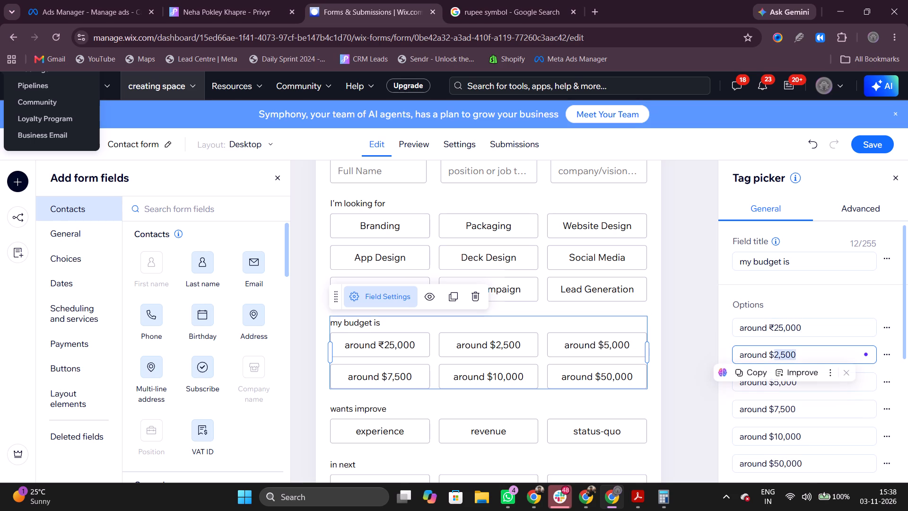
{"action": "left_click_drag", "start_coordinate": [770, 355], "coordinate": [795, 355]}
{"action": "left_click_drag", "start_coordinate": [795, 355], "coordinate": [793, 352]}
{"action": "left_click_drag", "start_coordinate": [771, 328], "coordinate": [786, 328]}
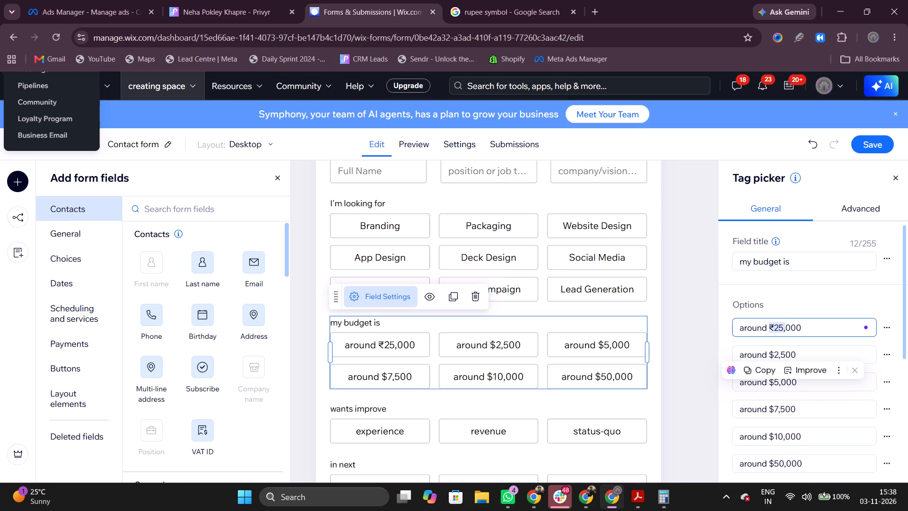
{"action": "left_click_drag", "start_coordinate": [786, 328], "coordinate": [801, 328]}
{"action": "key", "text": "ctrl+c"}
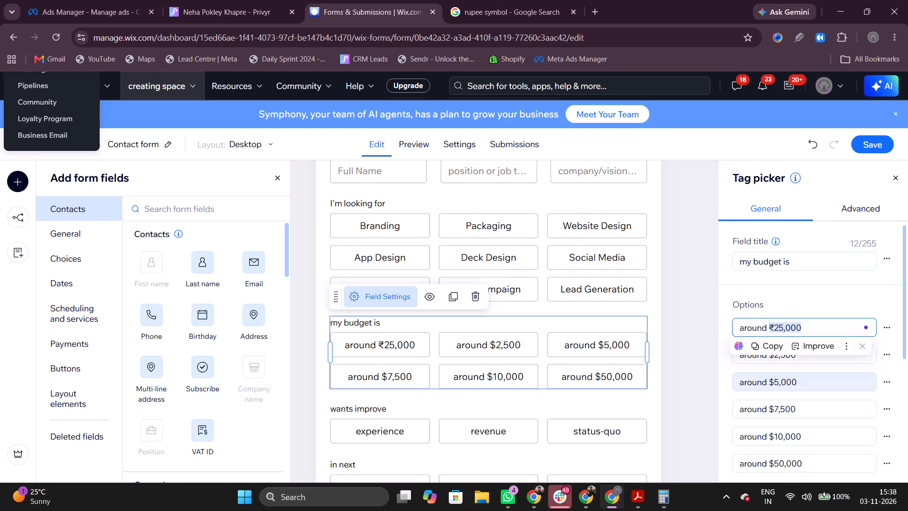
{"action": "left_click", "coordinate": [767, 371]}
{"action": "double_click", "coordinate": [776, 359]}
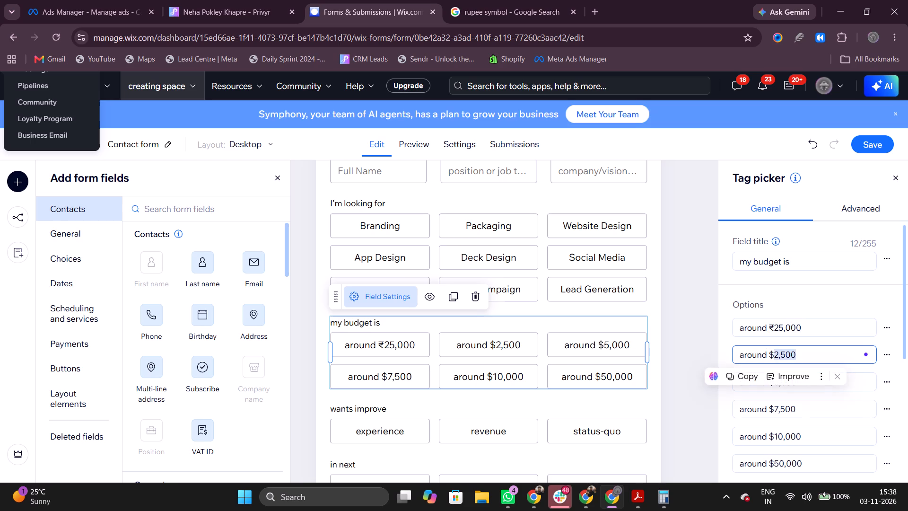
{"action": "left_click", "coordinate": [770, 353]}
{"action": "key", "text": "shift+Down"}
{"action": "key", "text": "ctrl+v"}
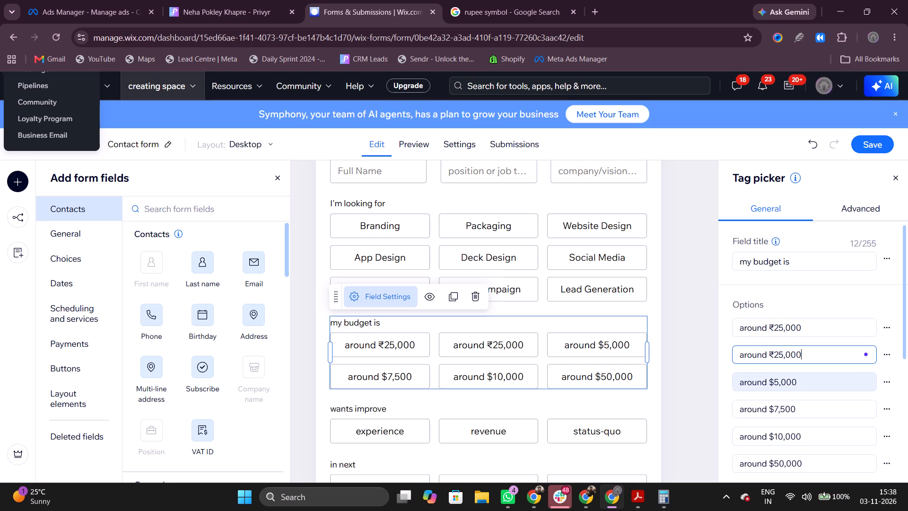
Replace the third budget option's dollar amount with the copied rupee amount and edit it to read "around ₹50,000".
{"action": "left_click_drag", "start_coordinate": [769, 380], "coordinate": [797, 384]}
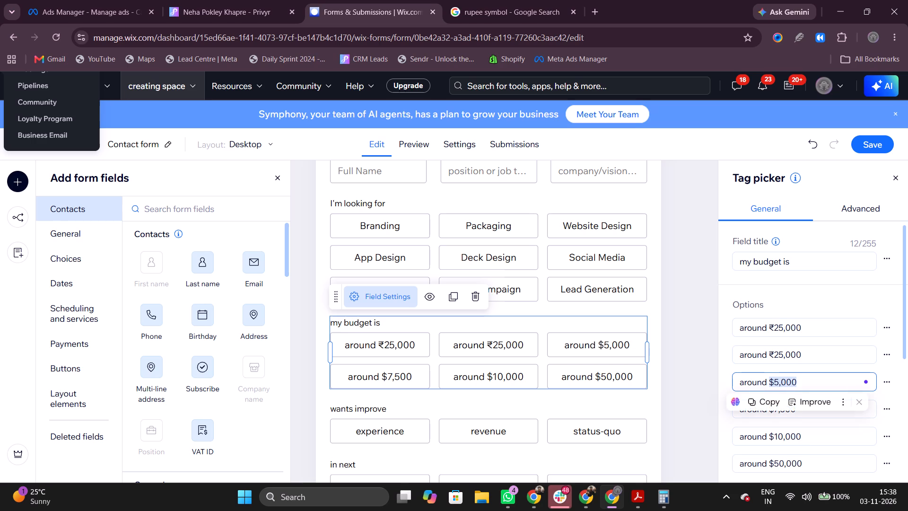
{"action": "key", "text": "ctrl+v"}
{"action": "key", "text": "Left"}
{"action": "key", "text": "Left"}
{"action": "key", "text": "Left"}
{"action": "key", "text": "Left"}
{"action": "key", "text": "Left"}
{"action": "key", "text": "Right"}
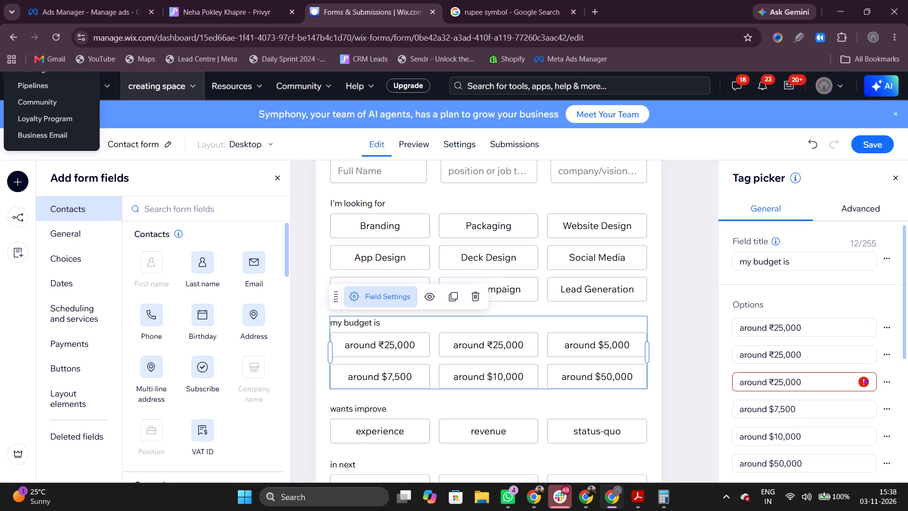
{"action": "key", "text": "Right"}
{"action": "key", "text": "BackSpace"}
{"action": "key", "text": "Right"}
{"action": "key", "text": "0"}
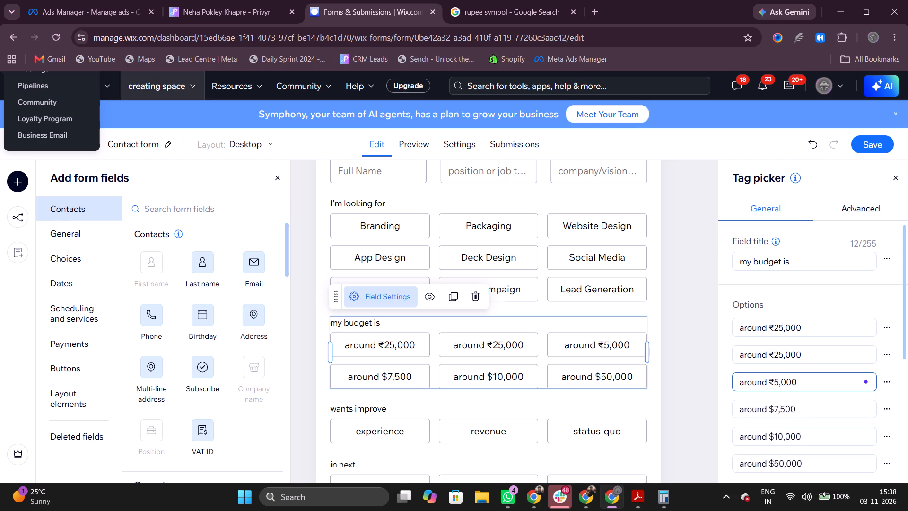
Replace the fourth budget option's dollar amount with a rupee amount so it reads "around ₹1 Lac".
{"action": "triple_click", "coordinate": [778, 410]}
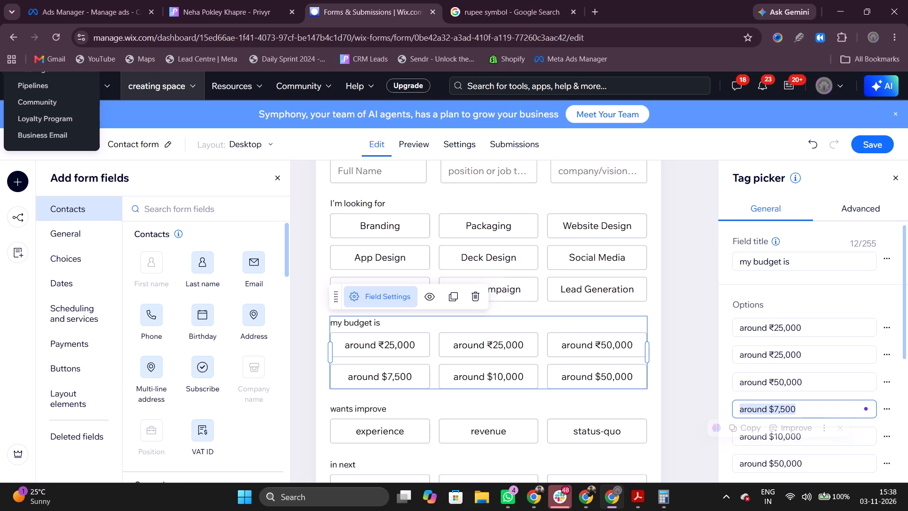
{"action": "left_click", "coordinate": [778, 410]}
{"action": "left_click_drag", "start_coordinate": [770, 410], "coordinate": [790, 407]}
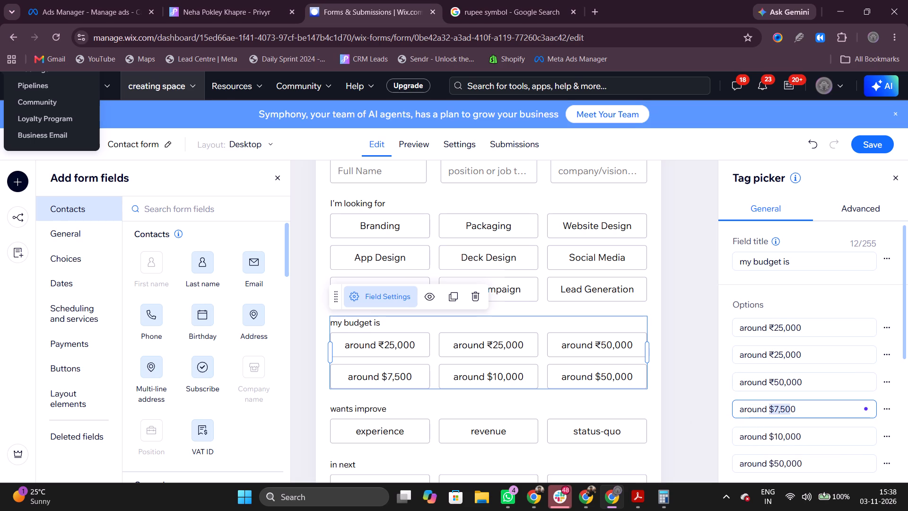
{"action": "left_click_drag", "start_coordinate": [790, 407], "coordinate": [796, 405]}
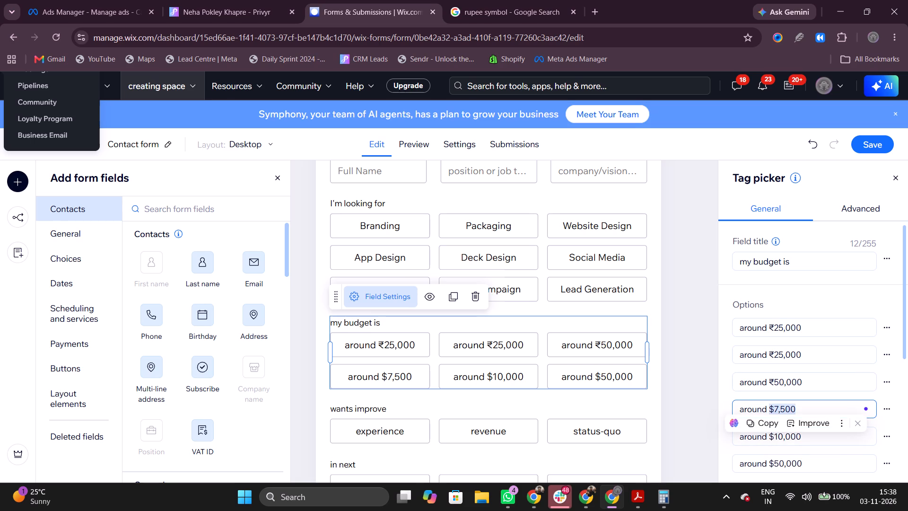
{"action": "key", "text": "ctrl+v"}
{"action": "key", "text": "Left"}
{"action": "key", "text": "Left"}
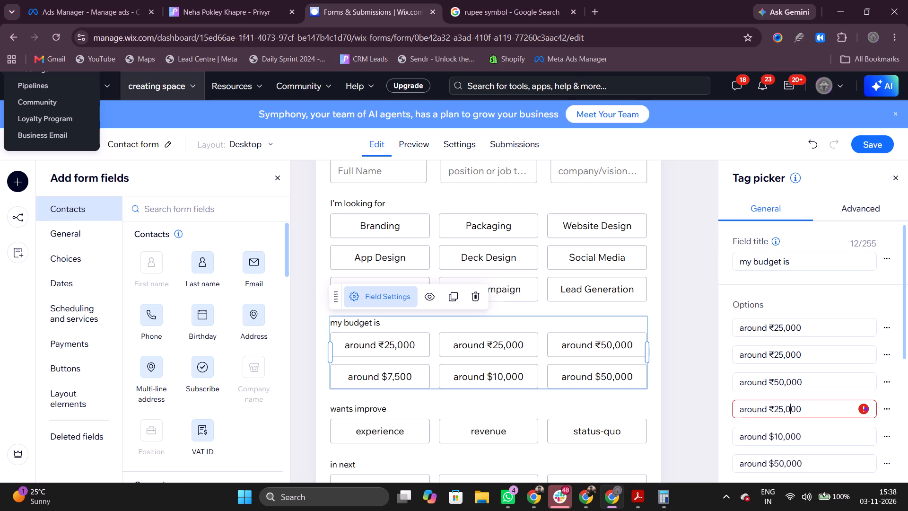
{"action": "key", "text": "Left"}
{"action": "key", "text": "Left"}
{"action": "key", "text": "Right"}
{"action": "key", "text": "Right"}
{"action": "key", "text": "Right"}
{"action": "key", "text": "Right"}
{"action": "key", "text": "shift+Left"}
{"action": "key", "text": "shift+Left"}
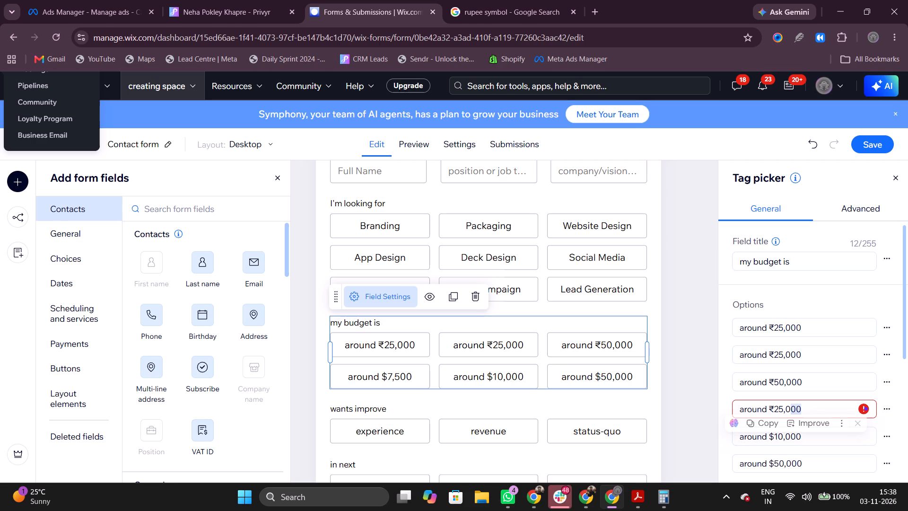
{"action": "key", "text": "shift+Left"}
{"action": "key", "text": "shift+Left"}
{"action": "key", "text": "shift+Left"}
{"action": "key", "text": "shift+Left"}
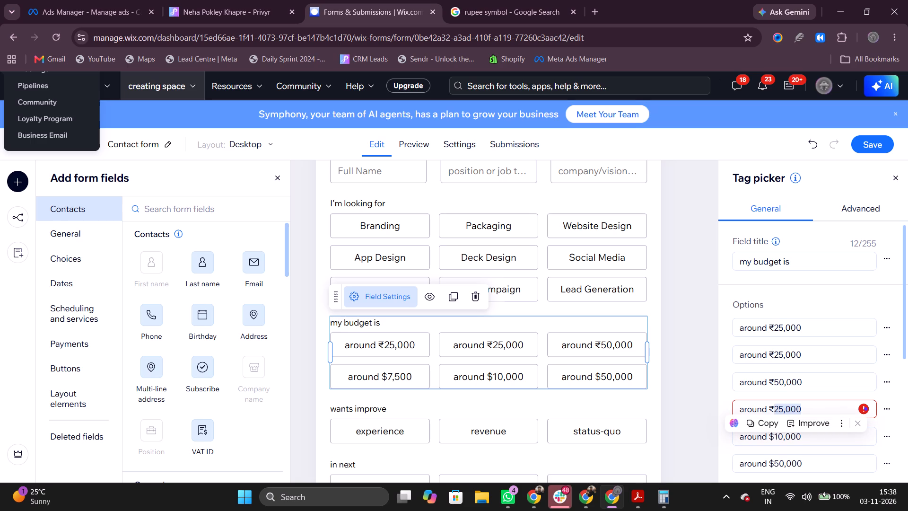
{"action": "key", "text": "1"}
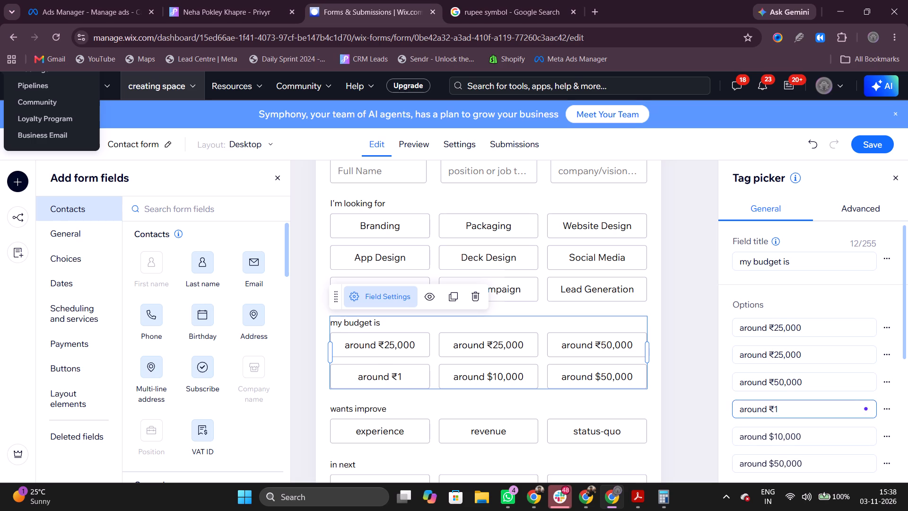
{"action": "key", "text": "space"}
{"action": "type", "text": "Lac"}
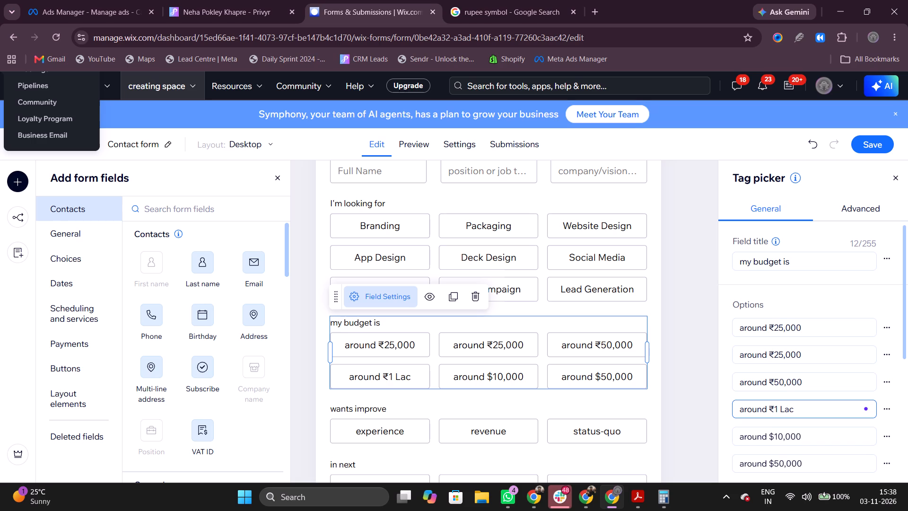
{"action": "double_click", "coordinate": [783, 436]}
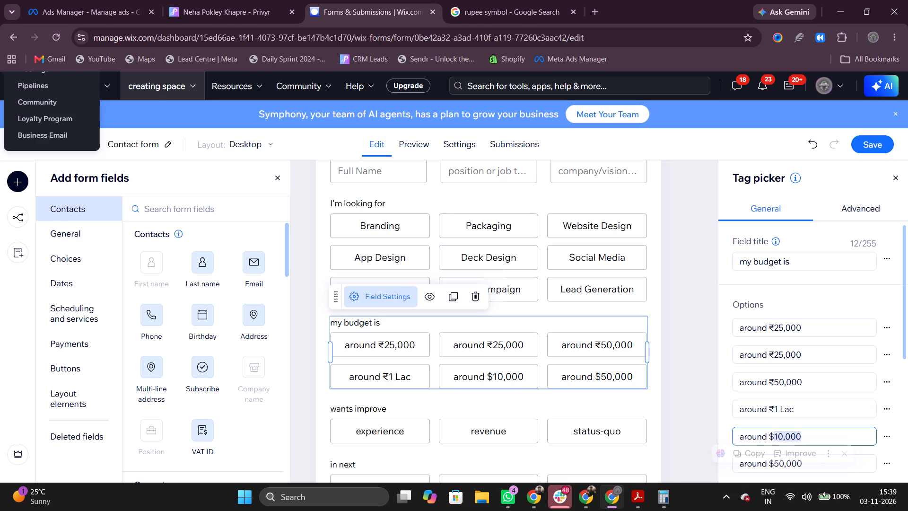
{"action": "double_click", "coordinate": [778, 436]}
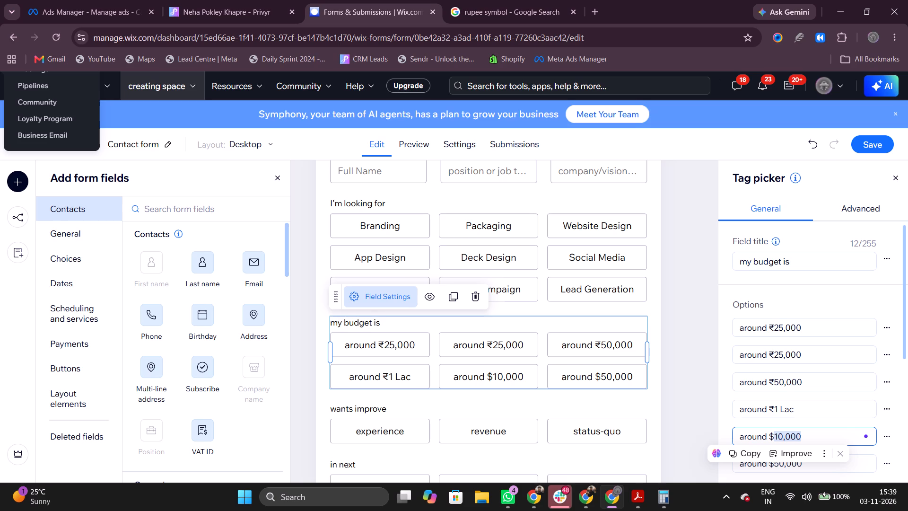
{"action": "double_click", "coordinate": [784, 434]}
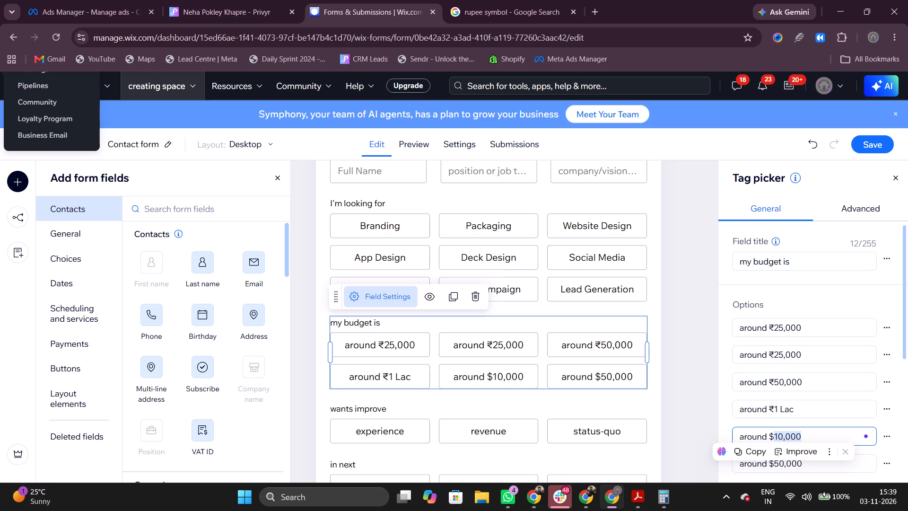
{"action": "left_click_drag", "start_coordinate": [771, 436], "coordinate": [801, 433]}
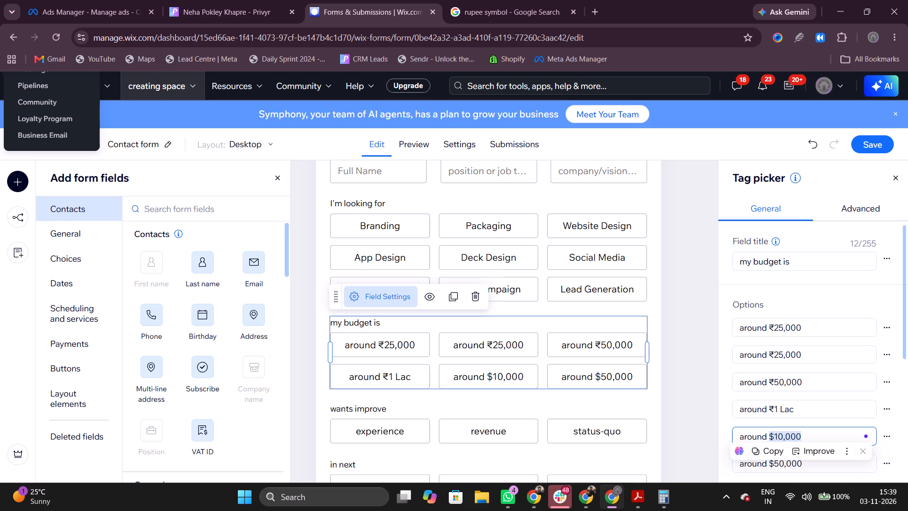
Remove the space in the fourth option's amount so it reads "around ₹1Lac" and copy the ₹1Lac amount.
{"action": "left_click", "coordinate": [781, 412]}
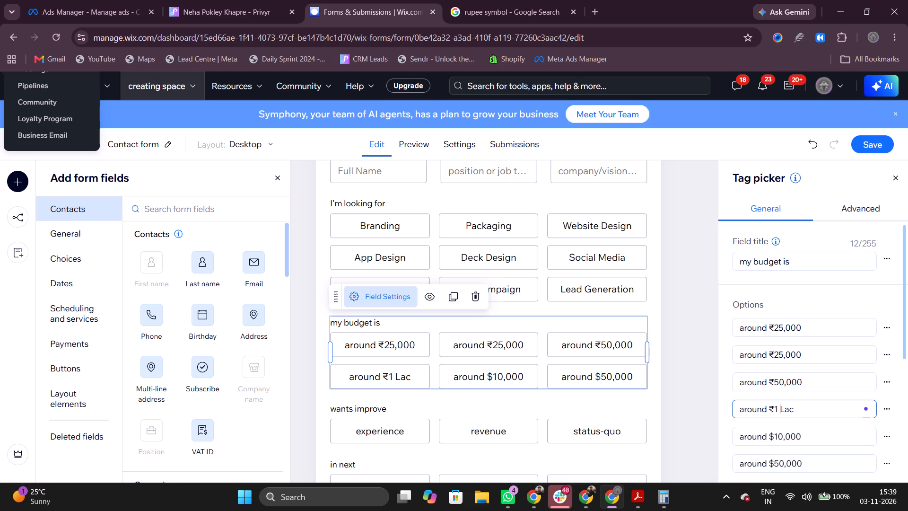
{"action": "key", "text": "BackSpace"}
{"action": "key", "text": "Left"}
{"action": "key", "text": "Left"}
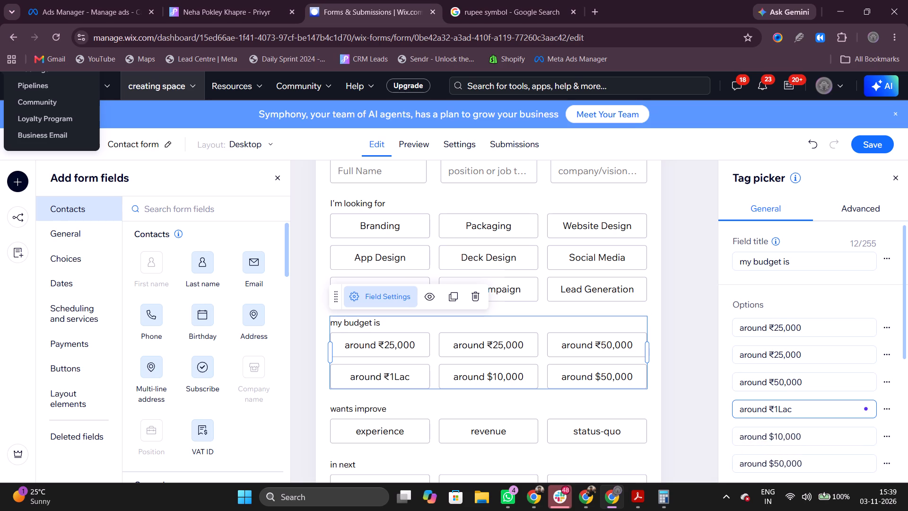
{"action": "key", "text": "shift+Down"}
{"action": "key", "text": "ctrl+c"}
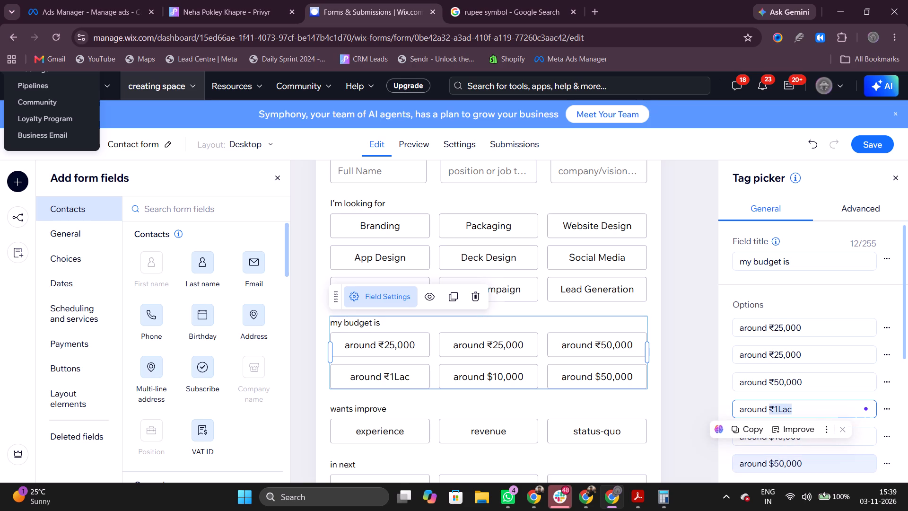
Replace the fifth budget option's dollar amount with the copied ₹1Lac amount.
{"action": "left_click", "coordinate": [792, 455]}
{"action": "double_click", "coordinate": [770, 438]}
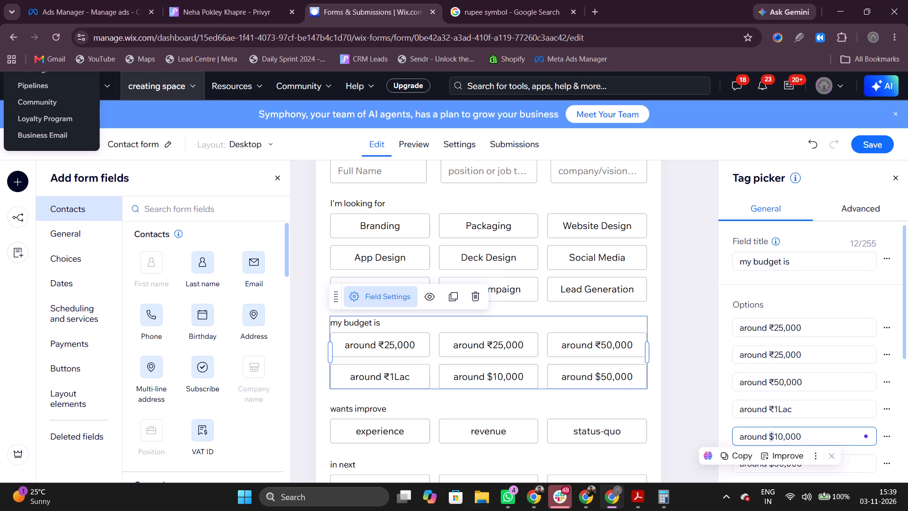
{"action": "key", "text": "shift+Right"}
{"action": "key", "text": "shift+Right"}
{"action": "key", "text": "shift+Right"}
{"action": "key", "text": "shift+Right"}
{"action": "key", "text": "shift+Right"}
{"action": "key", "text": "shift+Right"}
{"action": "key", "text": "ctrl+v"}
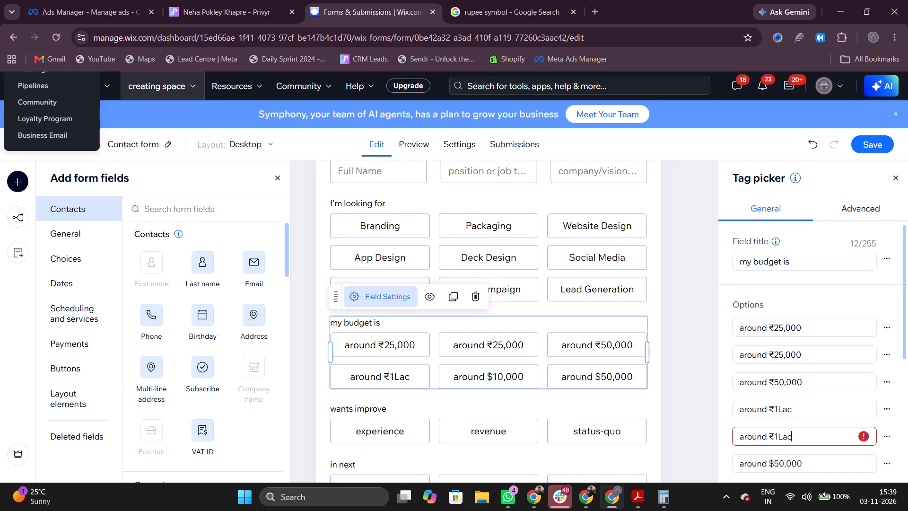
Edit the fifth budget option to read "around ₹2.5lacs" with a lowercase l.
{"action": "left_click", "coordinate": [777, 438]}
{"action": "key", "text": "shift+Left"}
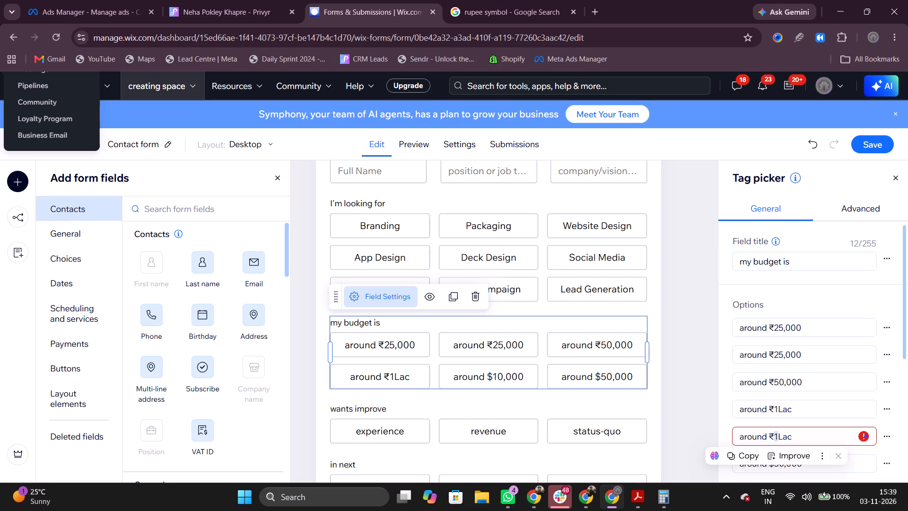
{"action": "key", "text": "2"}
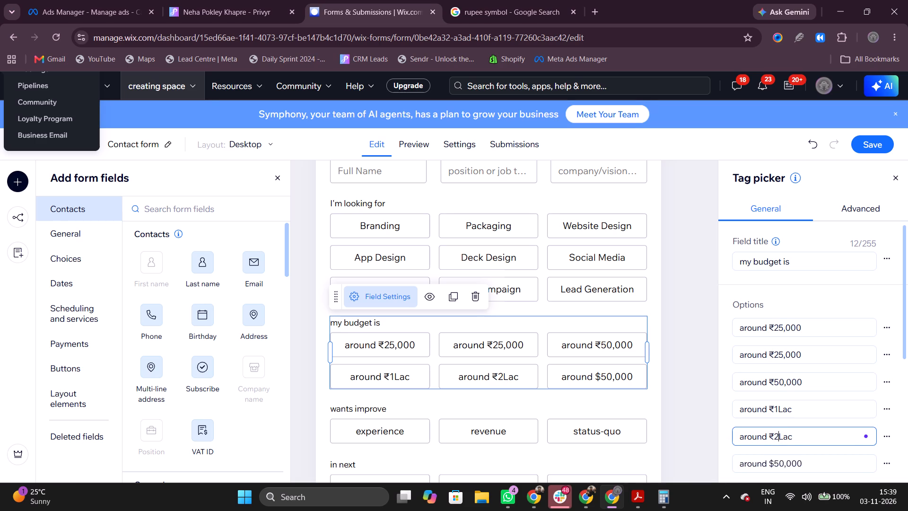
{"action": "type", "text": ".5"}
{"action": "key", "text": "Right"}
{"action": "key", "text": "Right"}
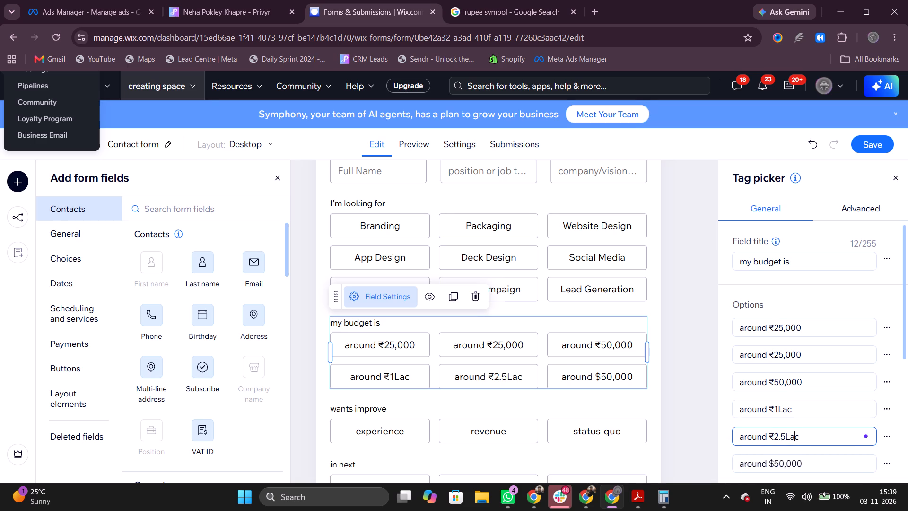
{"action": "key", "text": "Right"}
{"action": "key", "text": "s"}
{"action": "key", "text": "Left"}
{"action": "key", "text": "Left"}
{"action": "key", "text": "Left"}
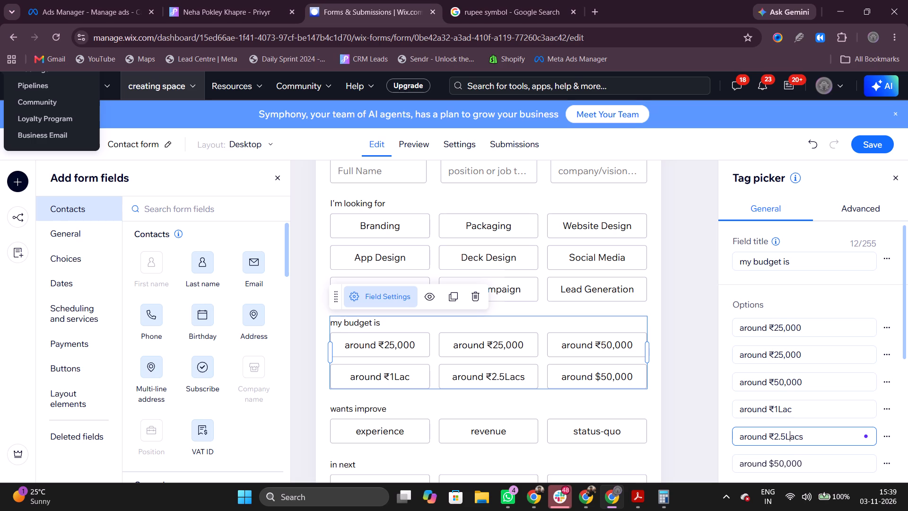
{"action": "key", "text": "shift+Left"}
{"action": "key", "text": "l"}
{"action": "key", "text": "Up"}
{"action": "key", "text": "Up"}
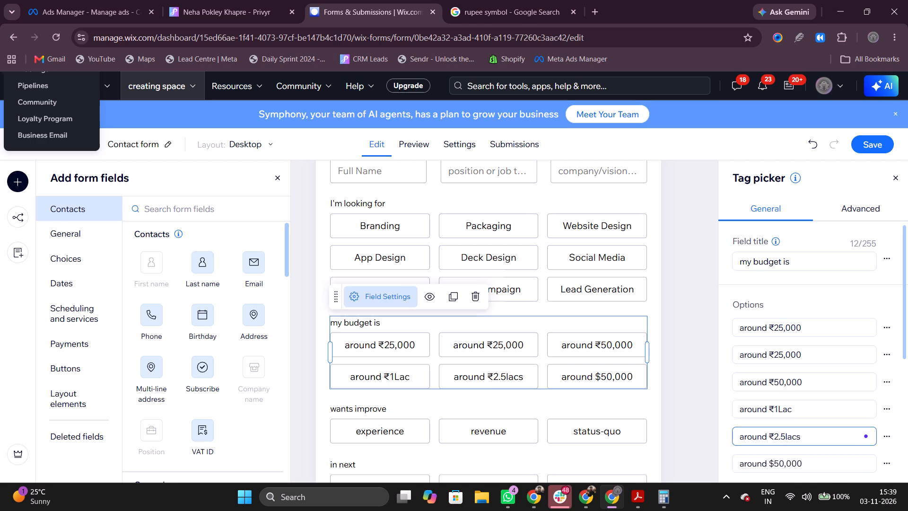
Make the L lowercase in the fourth budget option so it reads "around ₹1lac".
{"action": "left_click", "coordinate": [783, 411]}
{"action": "key", "text": "shift+Left"}
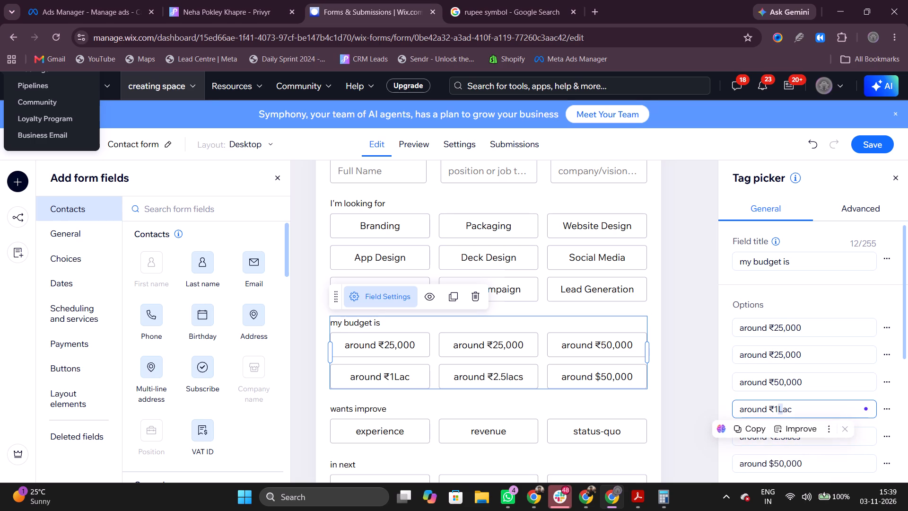
{"action": "key", "text": "l"}
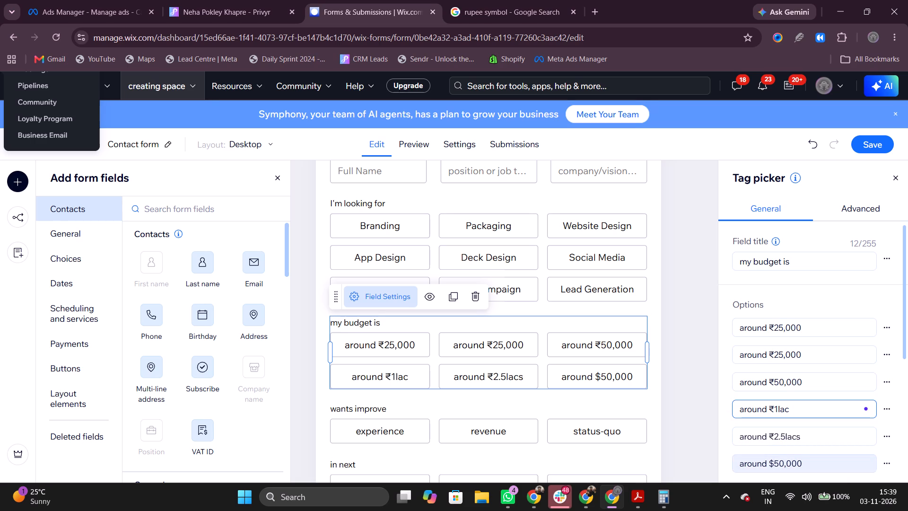
Change the unit spelling in the fourth budget option so it reads "around ₹1lakh".
{"action": "left_click", "coordinate": [797, 464]}
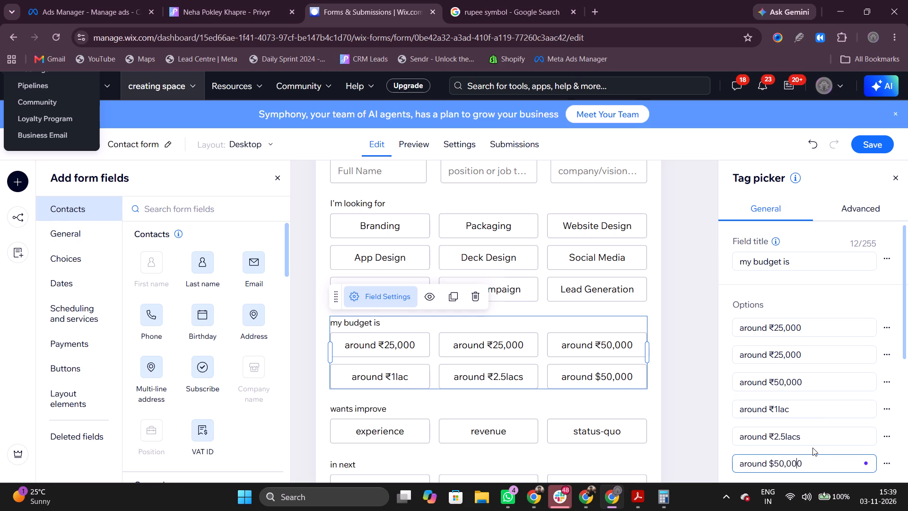
{"action": "left_click", "coordinate": [802, 410]}
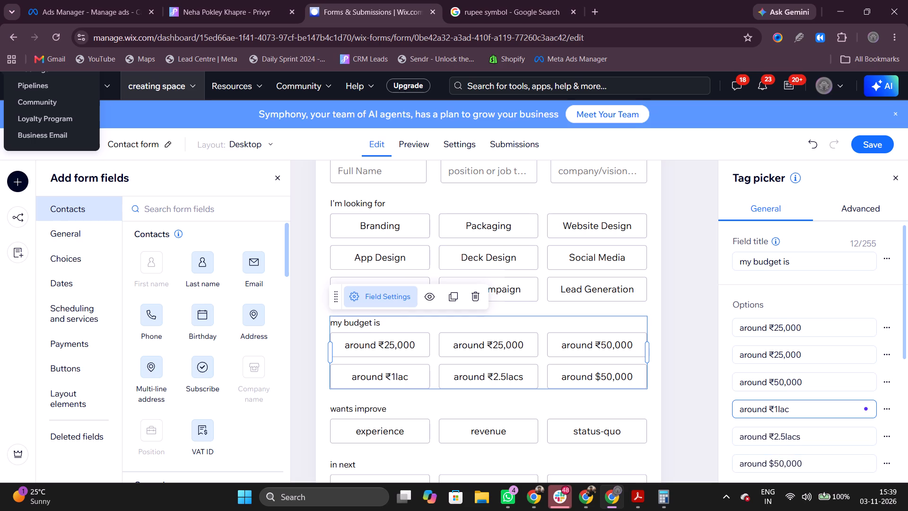
{"action": "key", "text": "BackSpace"}
{"action": "type", "text": "khs"}
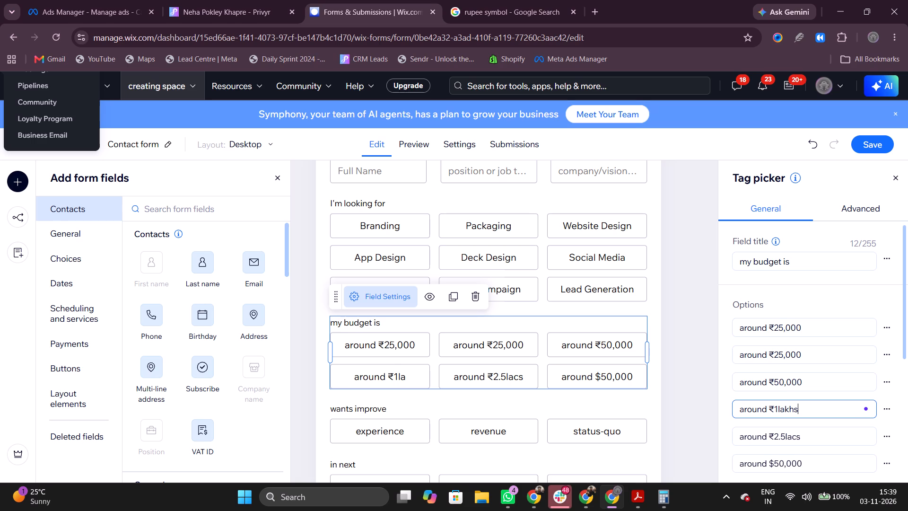
{"action": "key", "text": "BackSpace"}
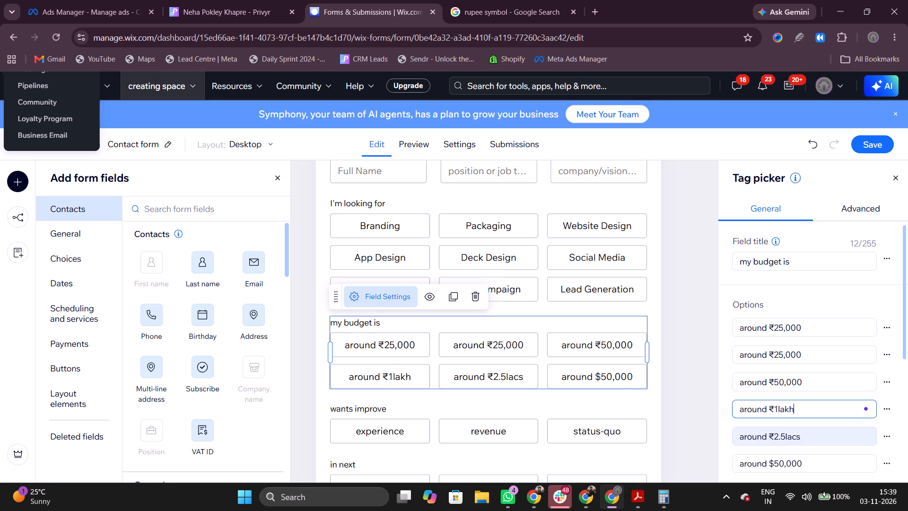
Change the unit spelling in the fifth budget option so it reads "around ₹2.5lakhs".
{"action": "left_click", "coordinate": [803, 438]}
{"action": "key", "text": "shift+Left"}
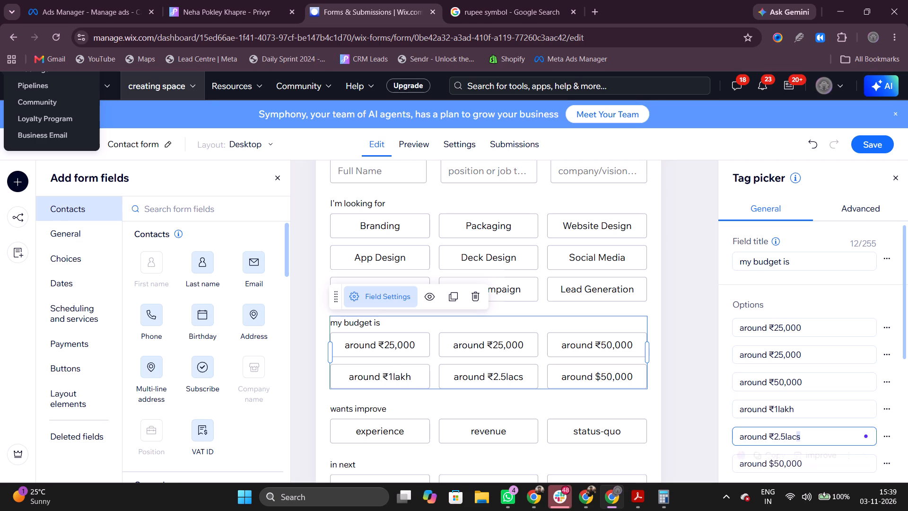
{"action": "key", "text": "shift+Left"}
{"action": "key", "text": "shift+Left"}
{"action": "key", "text": "shift+Left"}
{"action": "type", "text": "lakhs"}
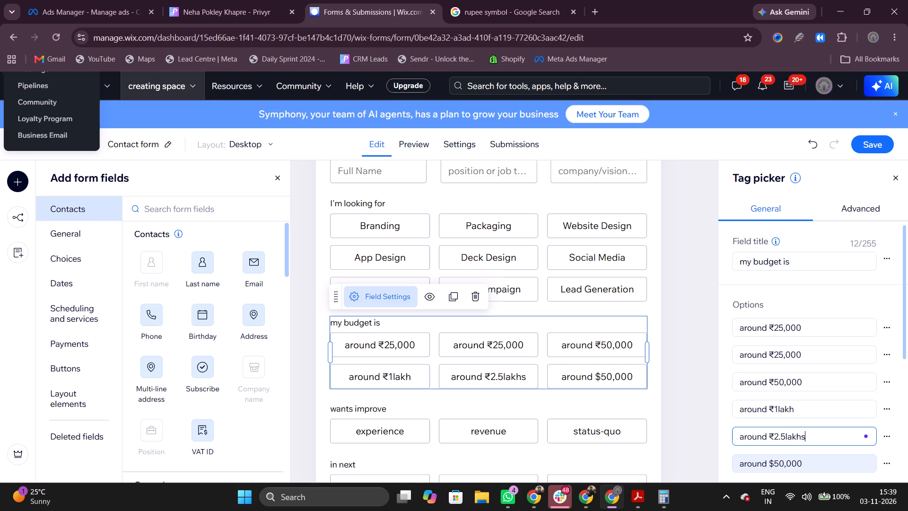
Replace the dollar amount in the sixth budget option so it reads "around ₹5Lac".
{"action": "double_click", "coordinate": [800, 464]}
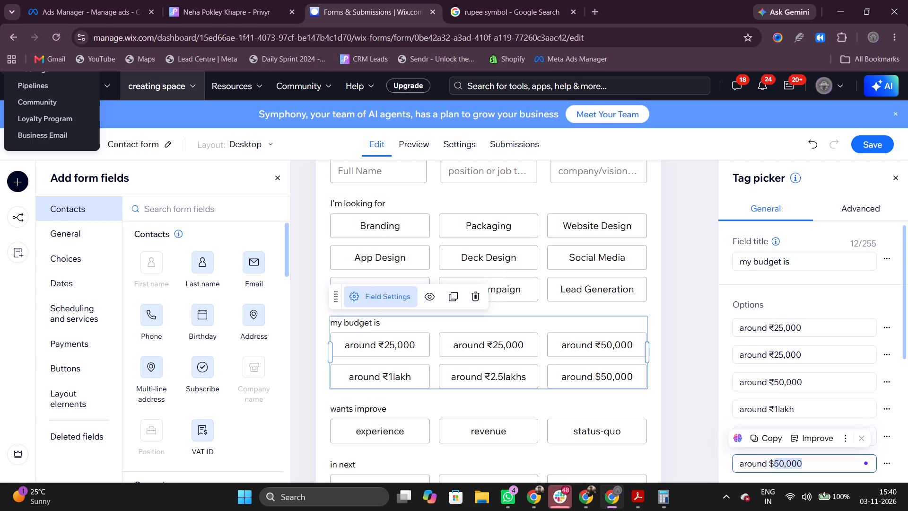
{"action": "double_click", "coordinate": [801, 464]}
{"action": "left_click", "coordinate": [793, 463]}
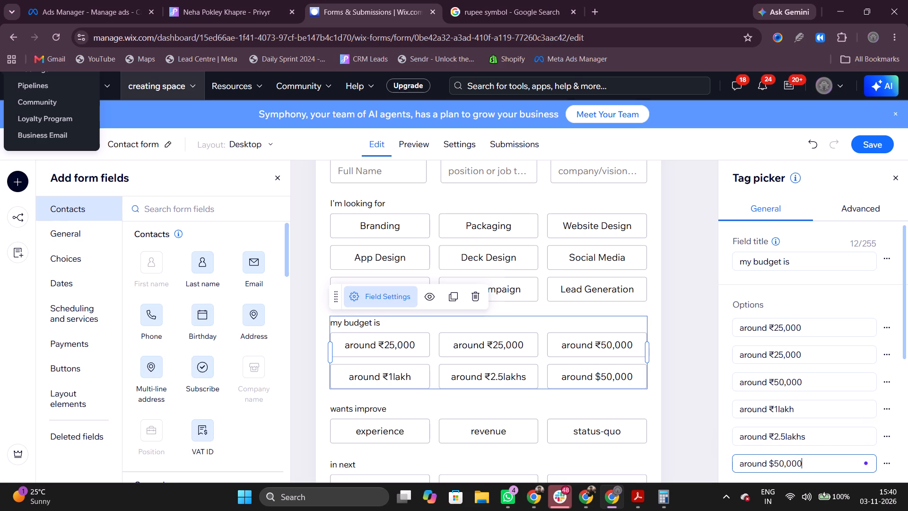
{"action": "left_click", "coordinate": [803, 464]}
{"action": "key", "text": "shift+Left"}
{"action": "key", "text": "shift+Left"}
{"action": "key", "text": "shift+Left"}
{"action": "key", "text": "shift+Left"}
{"action": "key", "text": "shift+Left"}
{"action": "key", "text": "shift+Left"}
{"action": "key", "text": "shift+Left"}
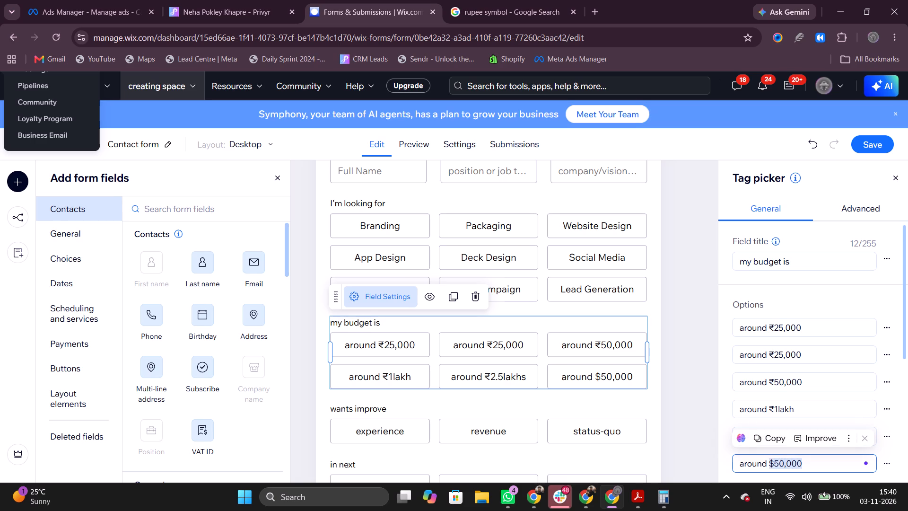
{"action": "key", "text": "ctrl+v"}
{"action": "key", "text": "Left"}
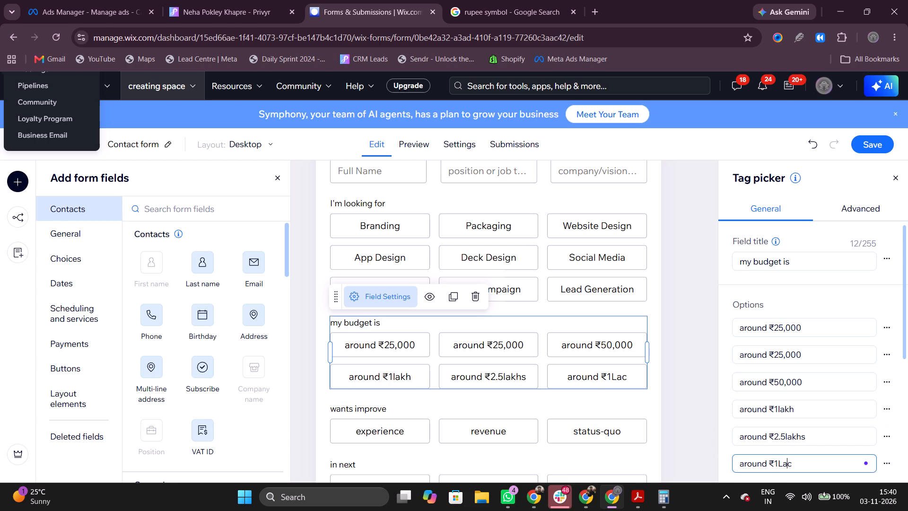
{"action": "key", "text": "Left"}
{"action": "key", "text": "Left"}
{"action": "key", "text": "shift+Left"}
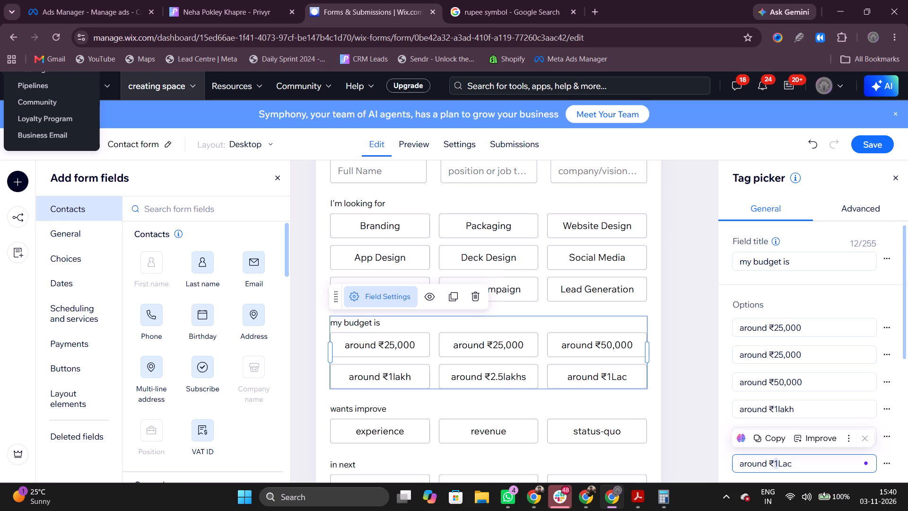
{"action": "key", "text": "5"}
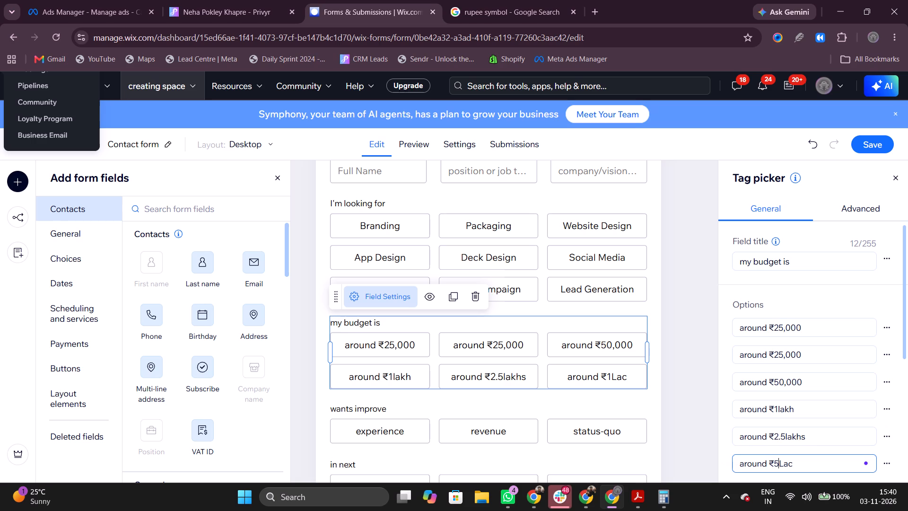
Change the unit spelling in the sixth budget option so it reads "around ₹5Lakhs".
{"action": "left_click", "coordinate": [796, 465]}
{"action": "key", "text": "shift+Left"}
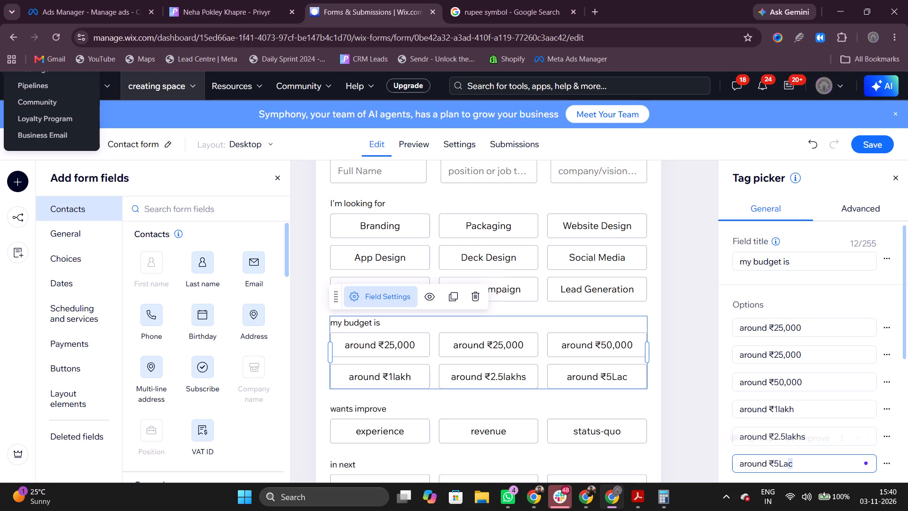
{"action": "type", "text": "khs"}
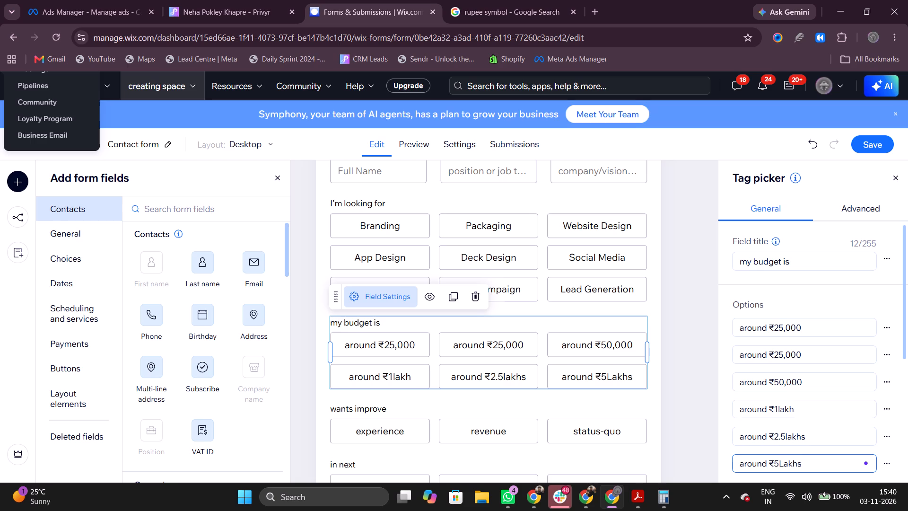
Change the amount in the second budget option so it reads "around ₹35,000".
{"action": "scroll", "coordinate": [796, 465], "scroll_direction": "down", "scroll_amount": 1}
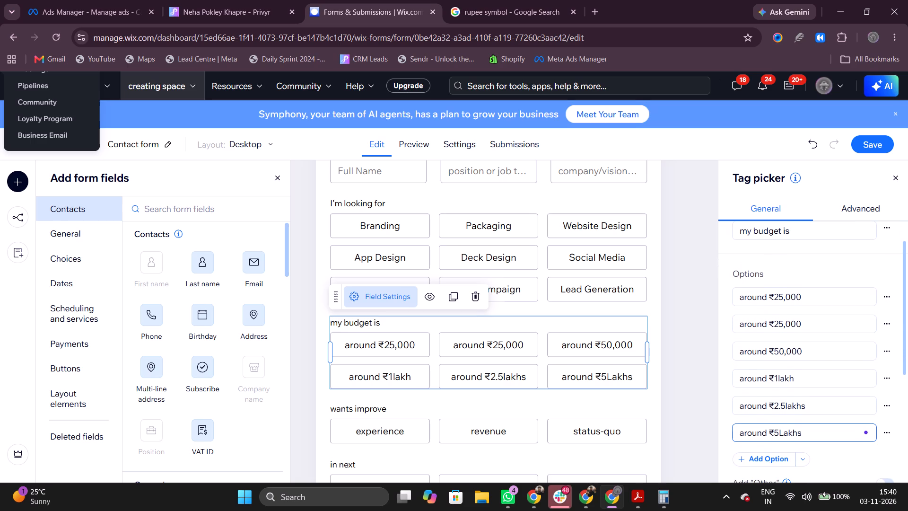
{"action": "scroll", "coordinate": [796, 465], "scroll_direction": "down", "scroll_amount": 2}
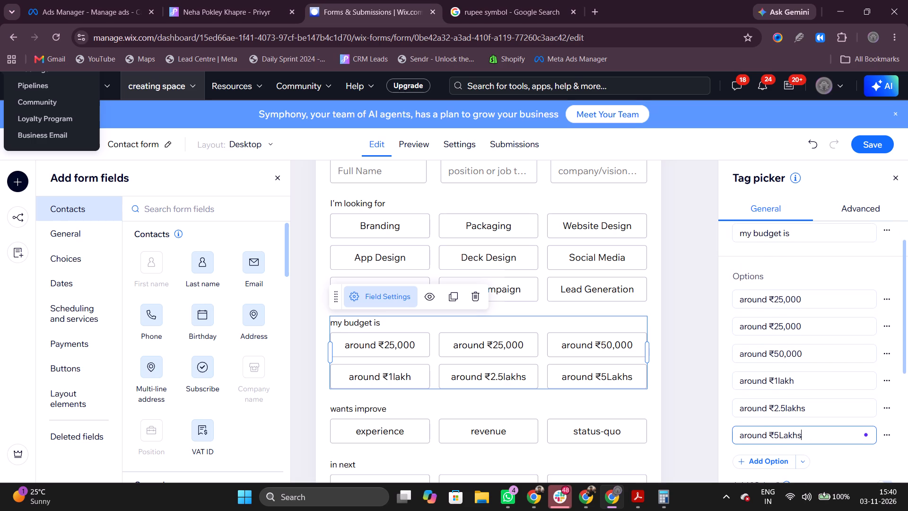
{"action": "scroll", "coordinate": [796, 465], "scroll_direction": "down", "scroll_amount": 1}
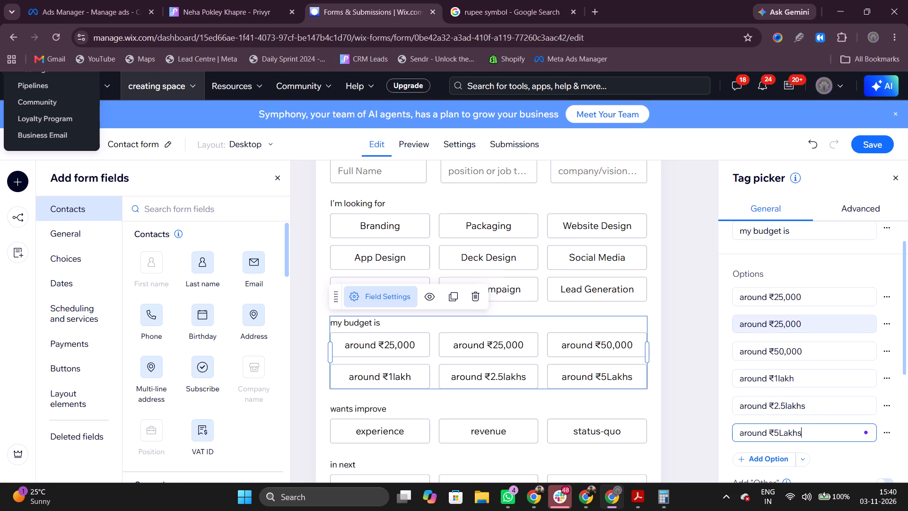
{"action": "left_click", "coordinate": [778, 326]}
{"action": "key", "text": "shift+Left"}
{"action": "key", "text": "3"}
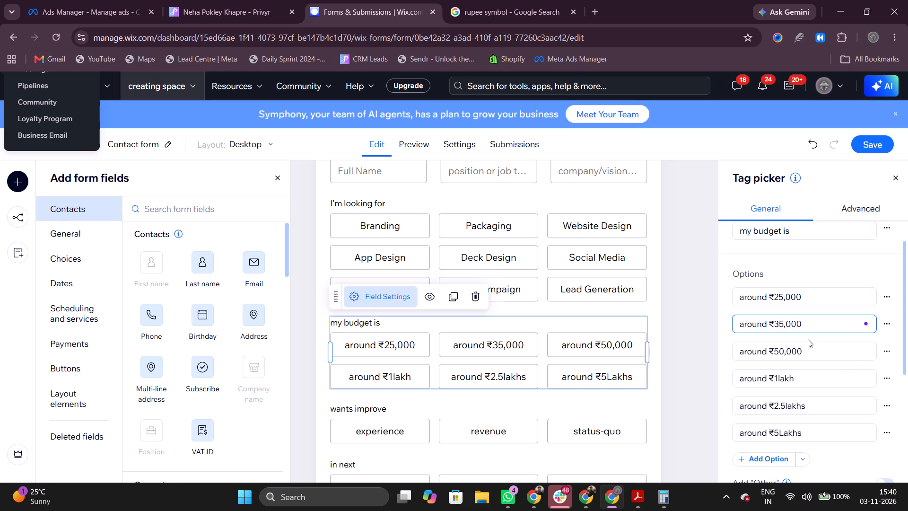
{"action": "left_click", "coordinate": [808, 337]}
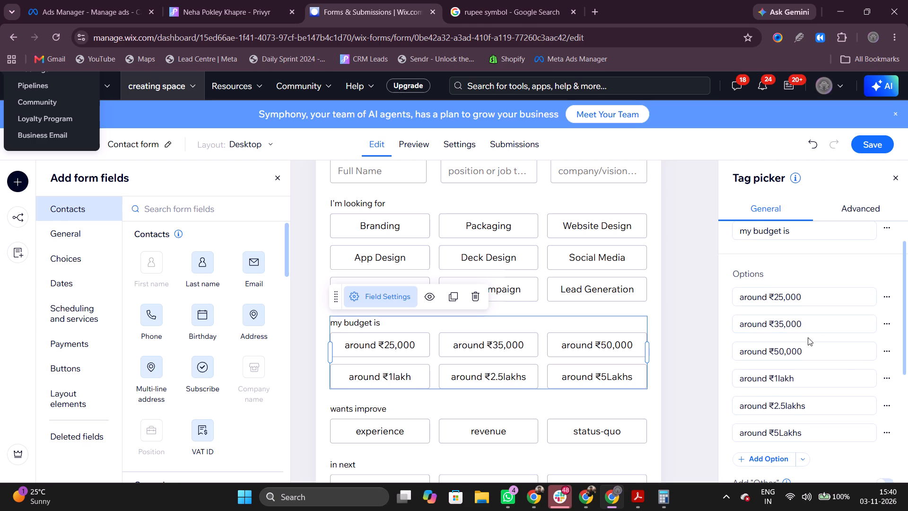
Replace the word "around" with "More" in the sixth budget option.
{"action": "scroll", "coordinate": [808, 337], "scroll_direction": "up", "scroll_amount": 1}
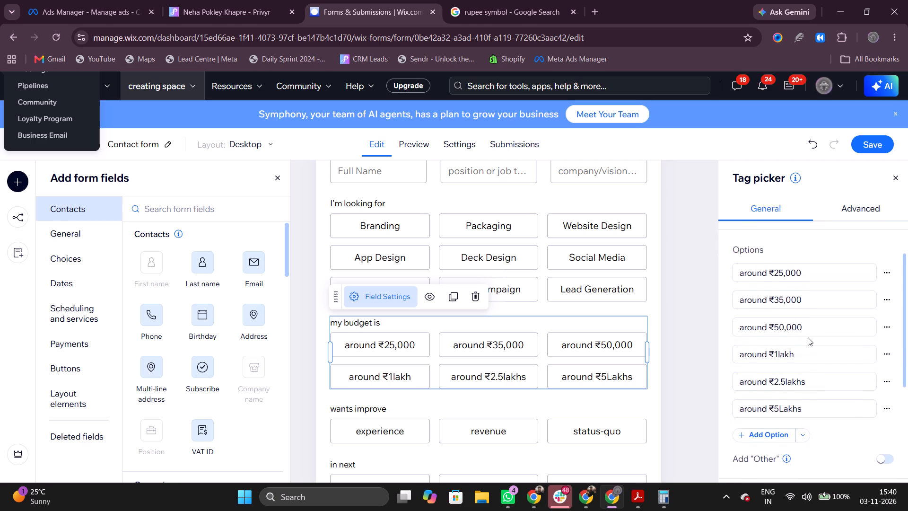
{"action": "scroll", "coordinate": [808, 337], "scroll_direction": "up", "scroll_amount": 1}
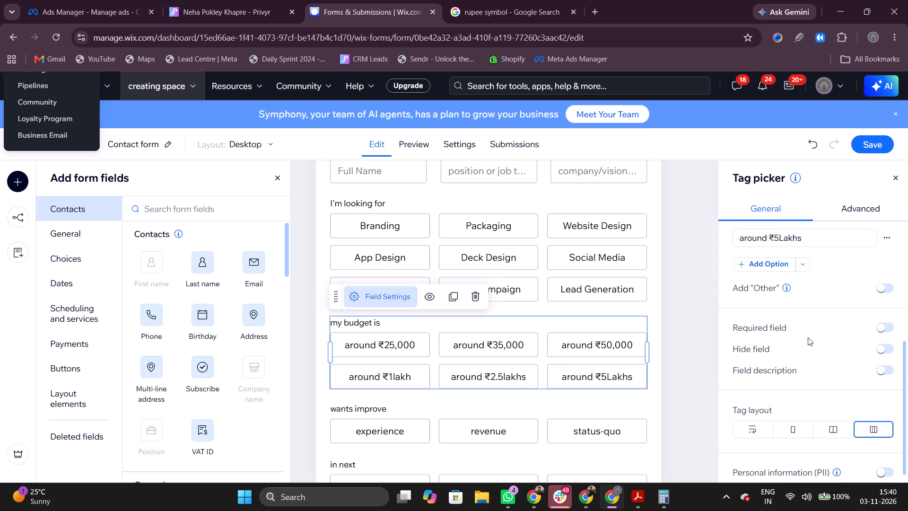
{"action": "scroll", "coordinate": [808, 337], "scroll_direction": "up", "scroll_amount": 1}
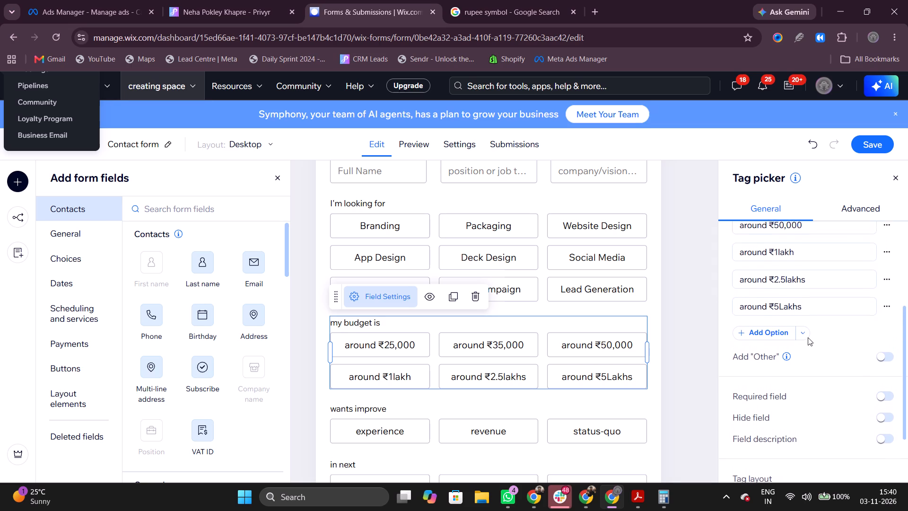
{"action": "scroll", "coordinate": [808, 337], "scroll_direction": "up", "scroll_amount": 2}
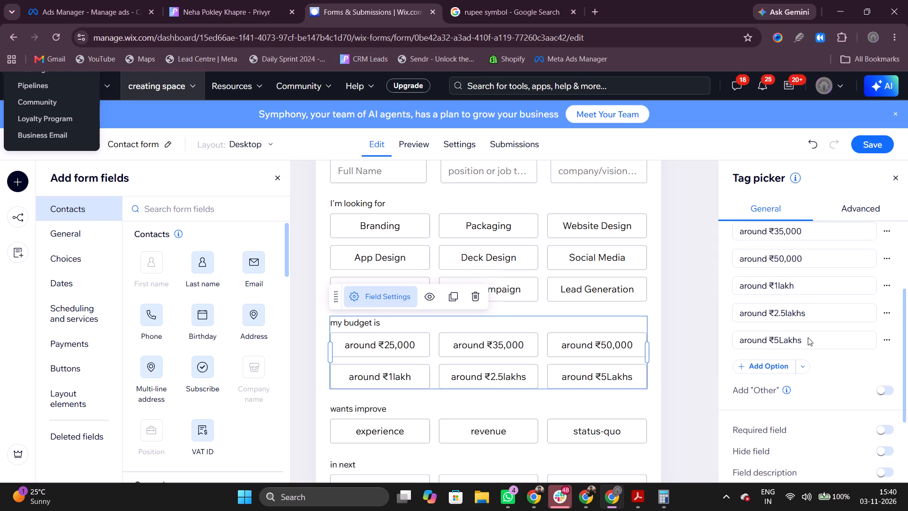
{"action": "scroll", "coordinate": [808, 337], "scroll_direction": "up", "scroll_amount": 1}
{"action": "left_click", "coordinate": [767, 344]}
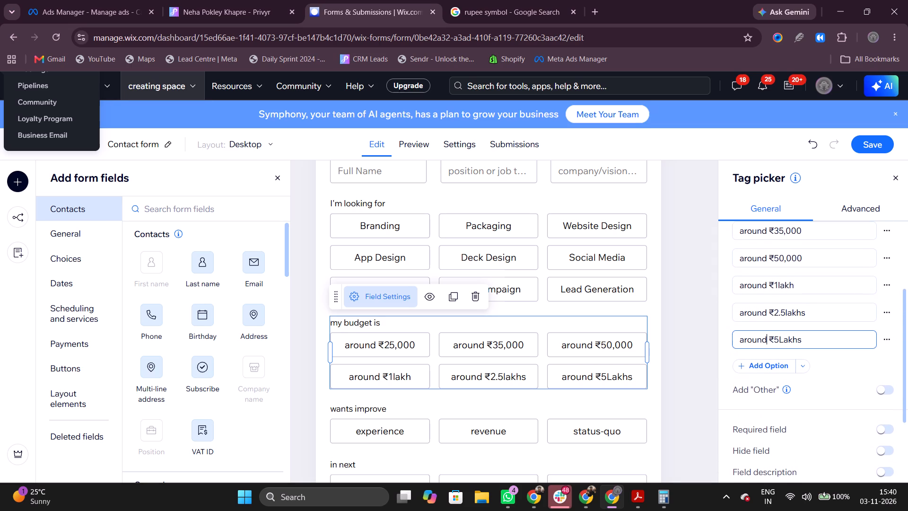
{"action": "key", "text": "shift+Left"}
{"action": "key", "text": "shift+Left"}
{"action": "key", "text": "shift+Left"}
{"action": "key", "text": "shift+Left"}
{"action": "key", "text": "shift+Left"}
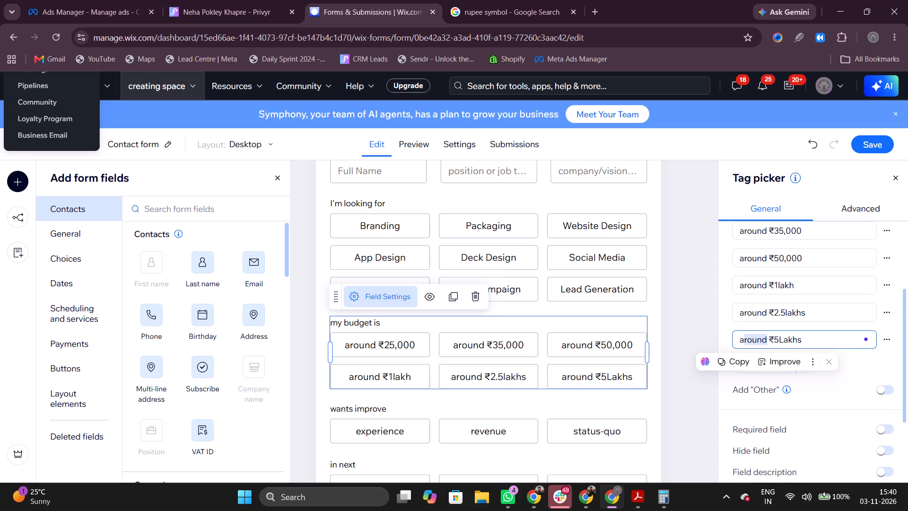
{"action": "key", "text": "shift+Left"}
{"action": "type", "text": "More"}
{"action": "key", "text": "space"}
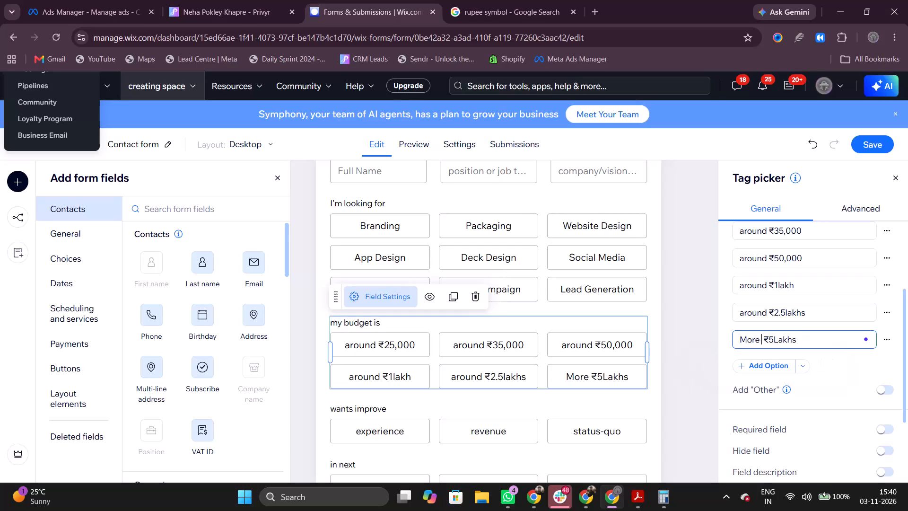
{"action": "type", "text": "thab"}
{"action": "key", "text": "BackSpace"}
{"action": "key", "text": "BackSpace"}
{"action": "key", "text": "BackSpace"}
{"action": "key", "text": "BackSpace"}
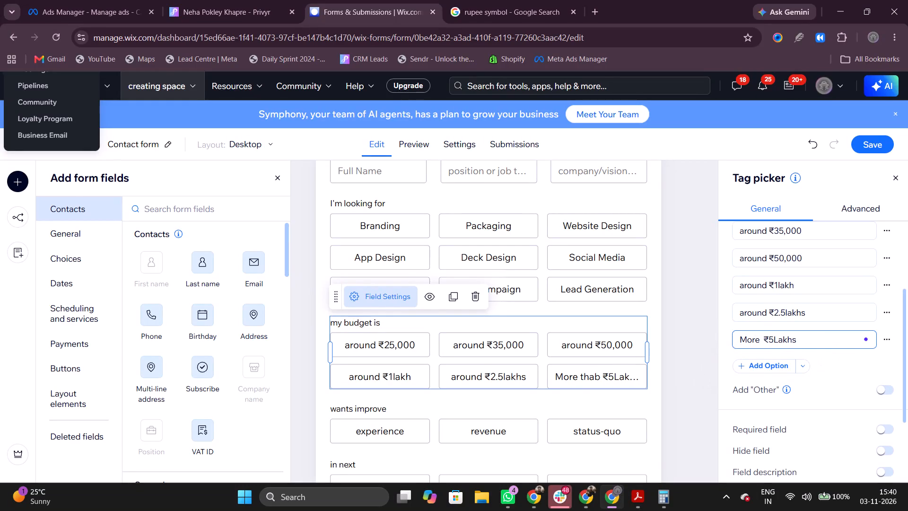
Make the first letter of the sixth budget option lowercase so it begins with "more".
{"action": "key", "text": "Left"}
{"action": "key", "text": "Left"}
{"action": "key", "text": "Left"}
{"action": "key", "text": "Left"}
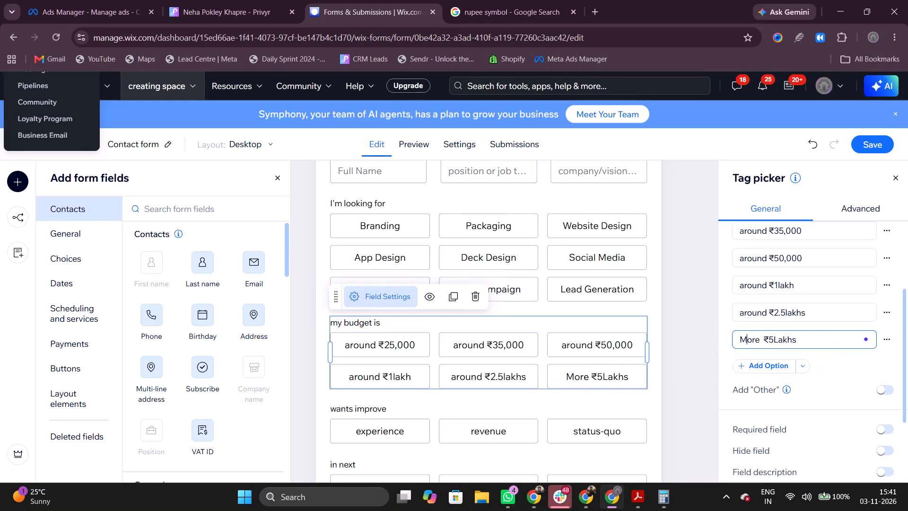
{"action": "key", "text": "shift+Left"}
{"action": "key", "text": "m"}
Insert a lowercase "than" after "more" in the sixth budget option so it reads "more than ₹5Lakhs".
{"action": "key", "text": "Right"}
{"action": "key", "text": "Right"}
{"action": "key", "text": "Right"}
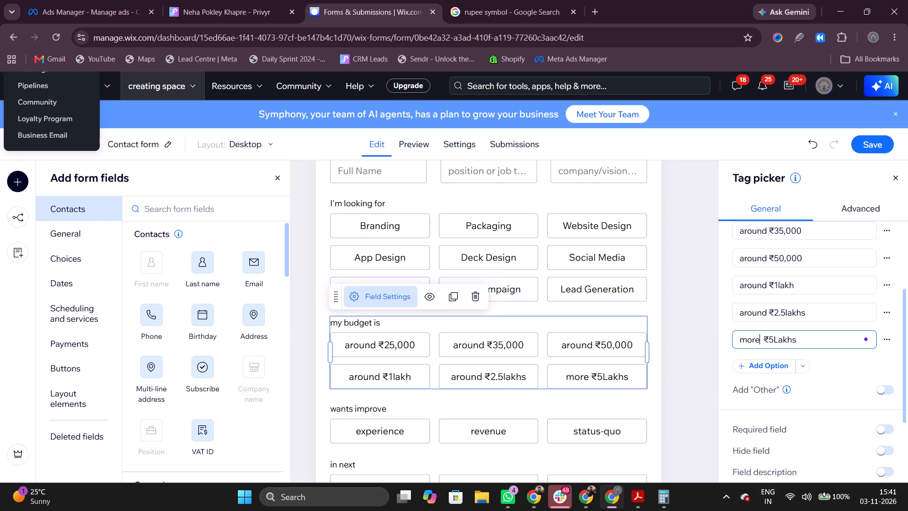
{"action": "key", "text": "space"}
{"action": "type", "text": "Than"}
{"action": "key", "text": "Left"}
{"action": "key", "text": "Left"}
{"action": "key", "text": "Left"}
{"action": "key", "text": "shift+Left"}
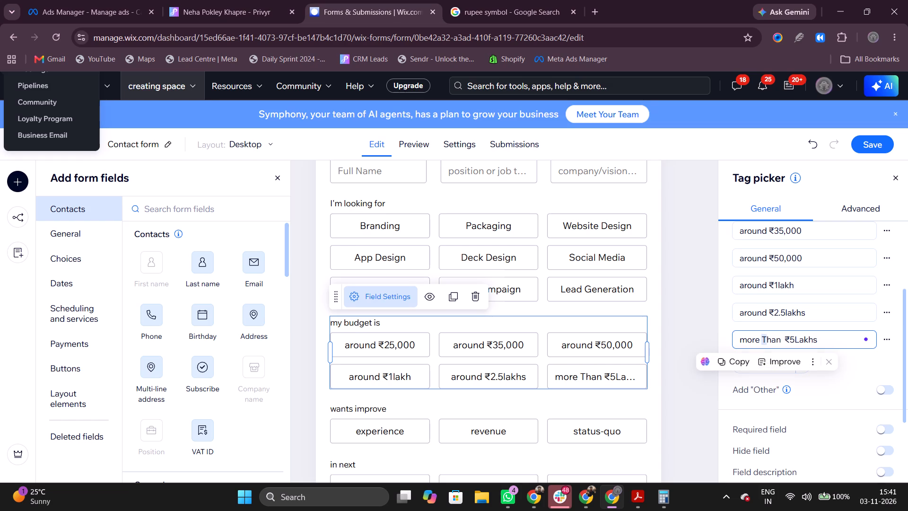
{"action": "key", "text": "t"}
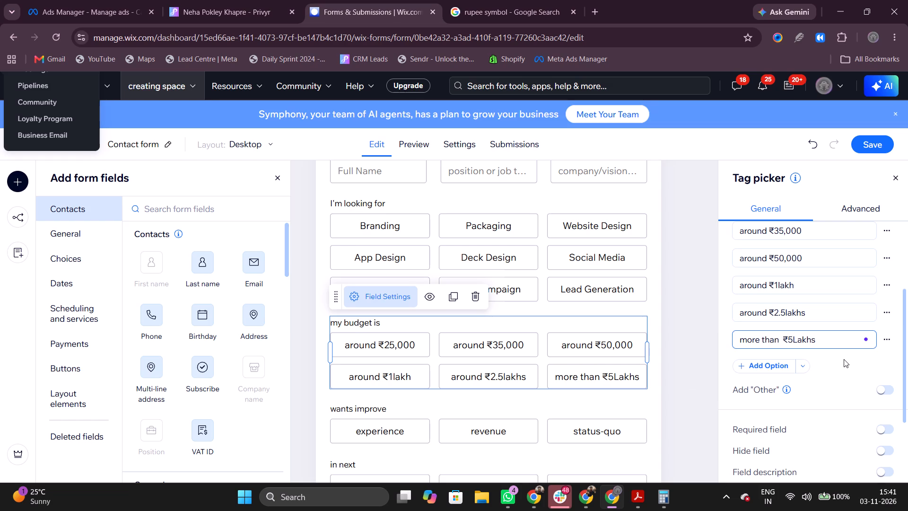
{"action": "left_click", "coordinate": [844, 359]}
Make the "my budget is" field a required field.
{"action": "scroll", "coordinate": [844, 359], "scroll_direction": "up", "scroll_amount": 1}
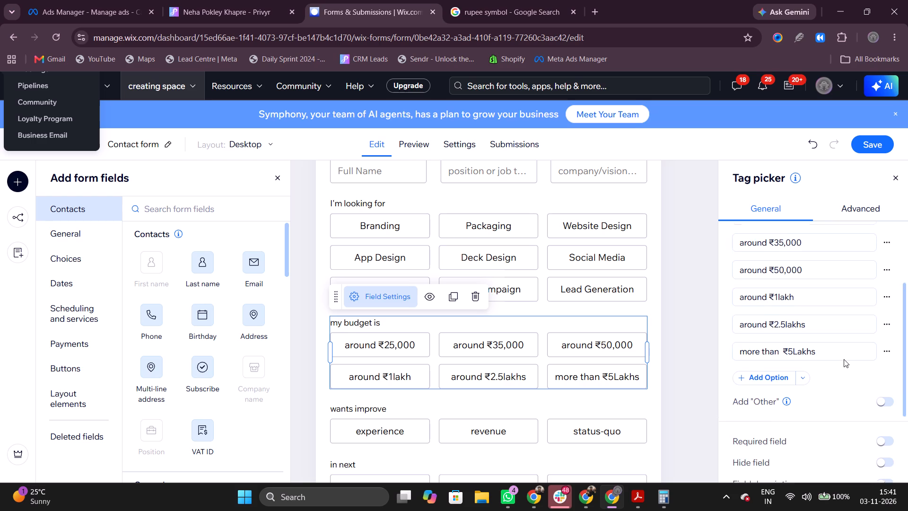
{"action": "scroll", "coordinate": [844, 359], "scroll_direction": "up", "scroll_amount": 1}
{"action": "scroll", "coordinate": [844, 359], "scroll_direction": "down", "scroll_amount": 1}
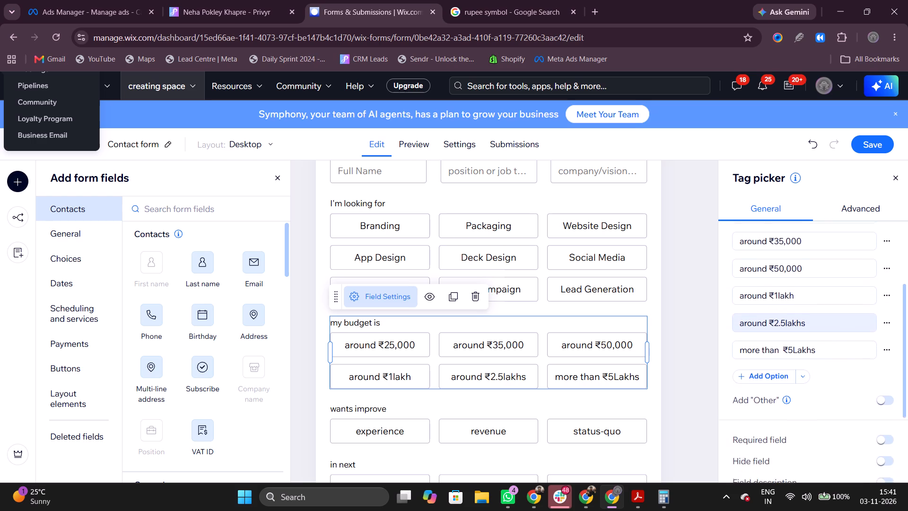
{"action": "scroll", "coordinate": [844, 359], "scroll_direction": "down", "scroll_amount": 1}
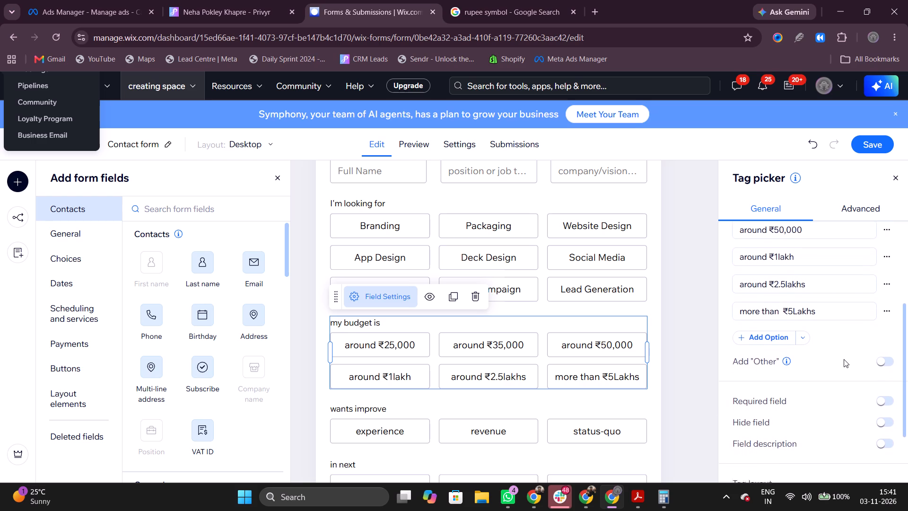
{"action": "scroll", "coordinate": [844, 359], "scroll_direction": "down", "scroll_amount": 1}
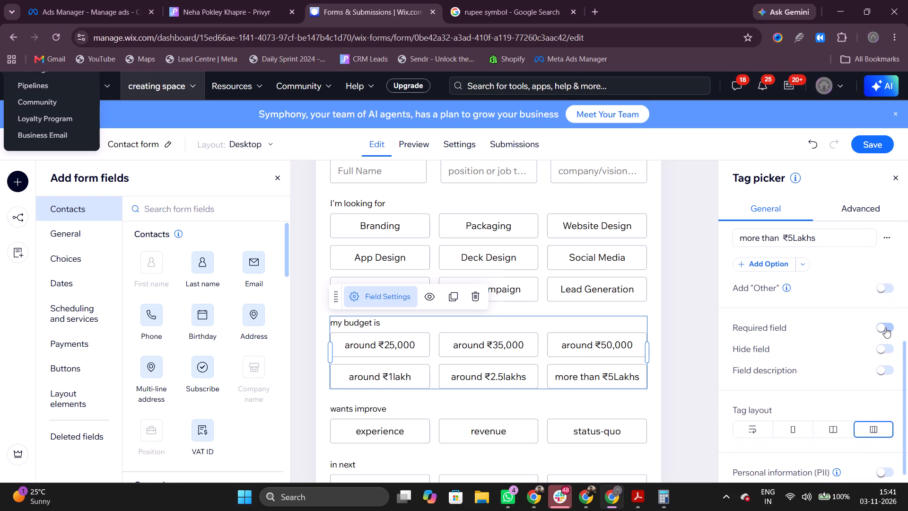
{"action": "left_click", "coordinate": [885, 327]}
{"action": "scroll", "coordinate": [832, 330], "scroll_direction": "down", "scroll_amount": 1}
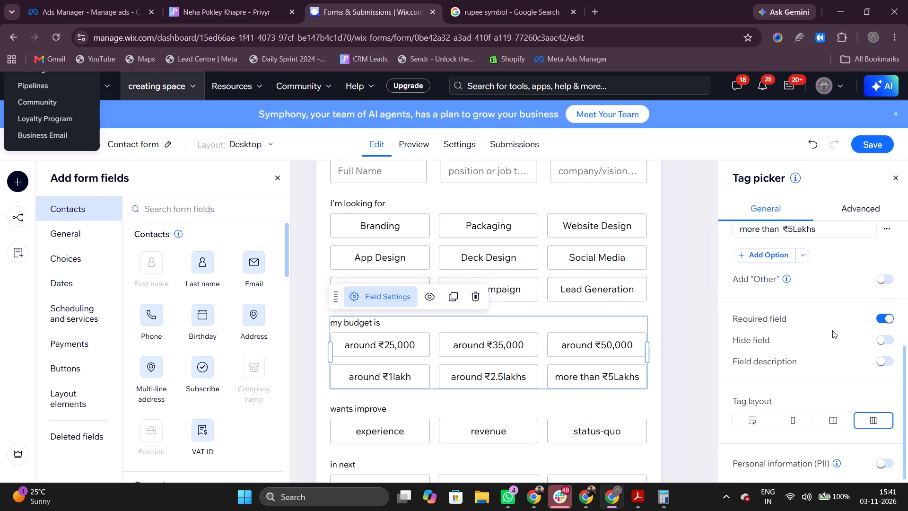
{"action": "scroll", "coordinate": [832, 330], "scroll_direction": "down", "scroll_amount": 1}
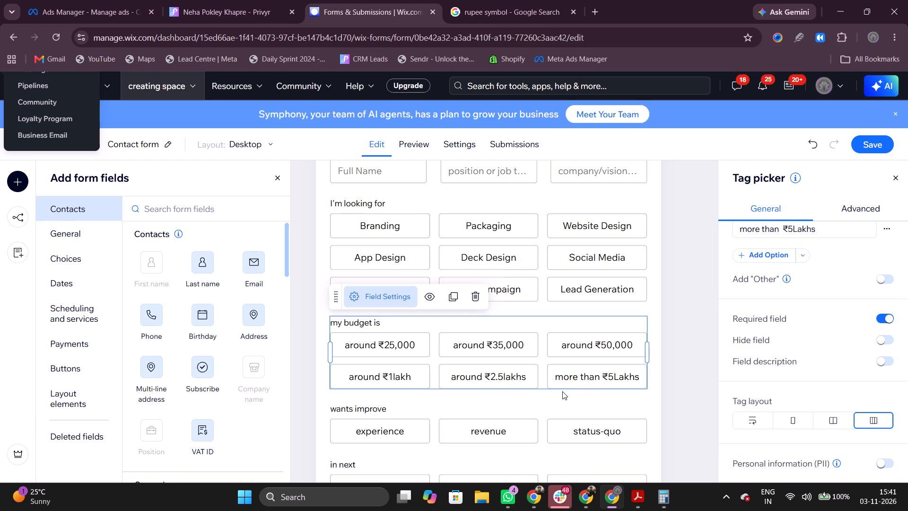
Look over the Contact form's fields, checking the "I'm looking for", "my budget is" and "wants improve" options.
{"action": "left_click", "coordinate": [539, 407]}
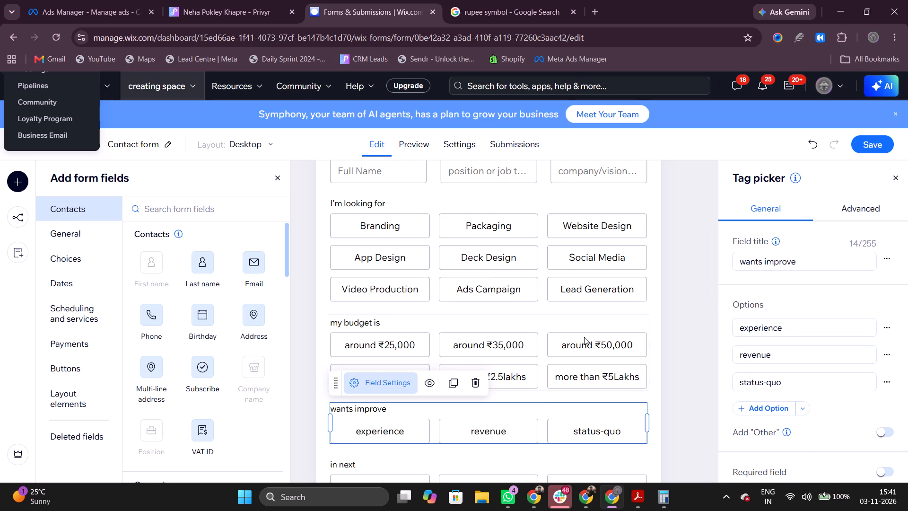
{"action": "scroll", "coordinate": [584, 337], "scroll_direction": "up", "scroll_amount": 2}
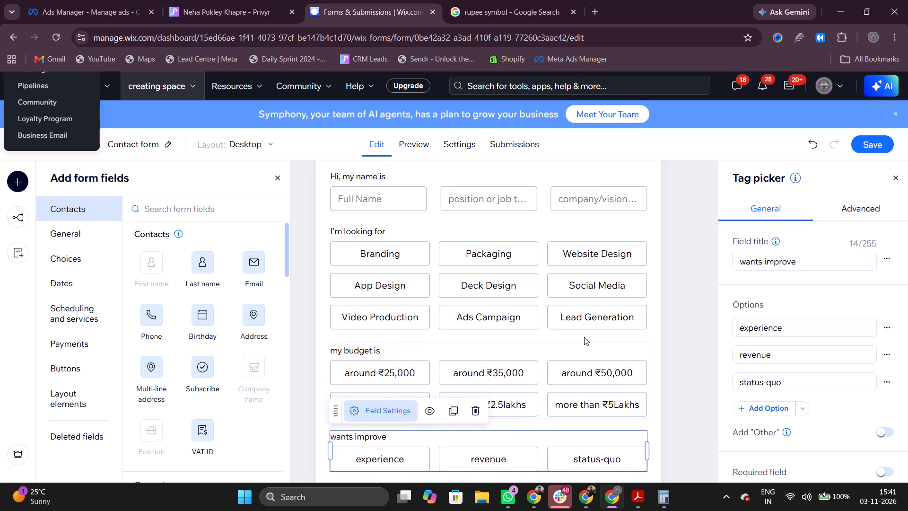
{"action": "scroll", "coordinate": [584, 337], "scroll_direction": "up", "scroll_amount": 1}
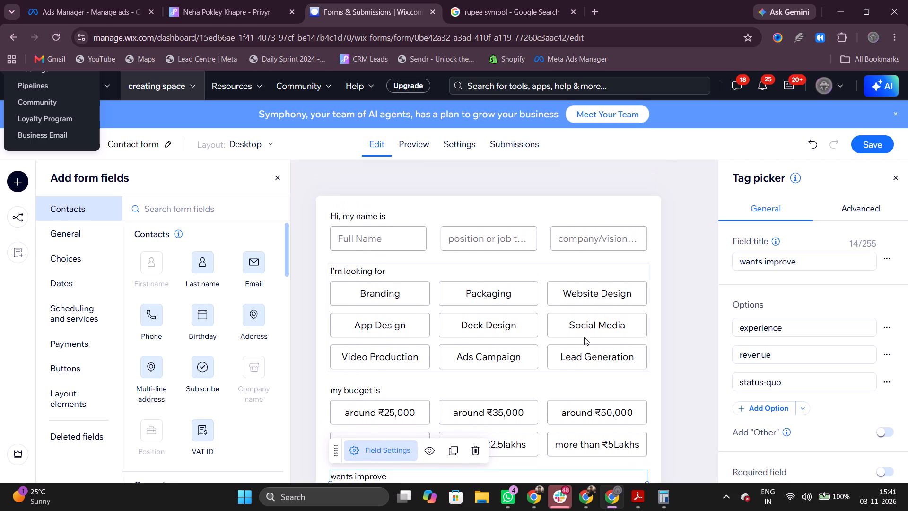
{"action": "scroll", "coordinate": [584, 337], "scroll_direction": "up", "scroll_amount": 1}
{"action": "scroll", "coordinate": [594, 364], "scroll_direction": "down", "scroll_amount": 1}
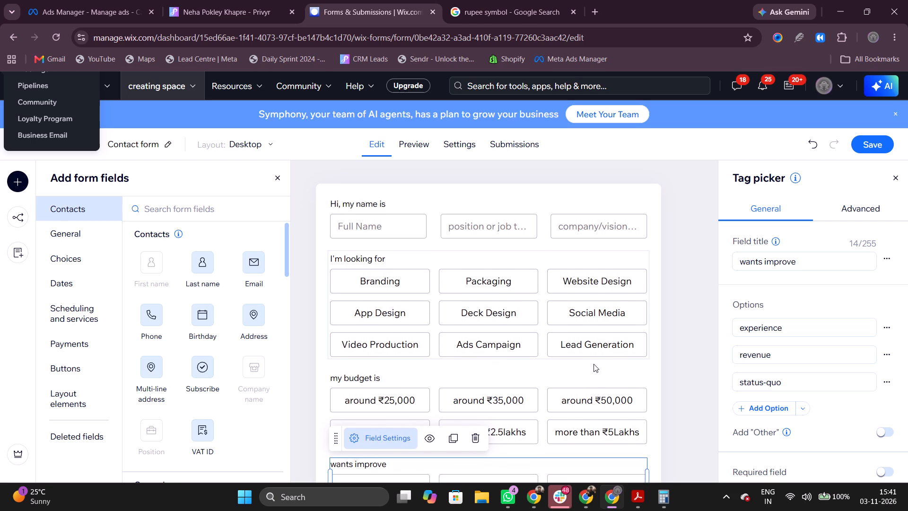
{"action": "scroll", "coordinate": [594, 364], "scroll_direction": "down", "scroll_amount": 1}
{"action": "left_click", "coordinate": [656, 350]}
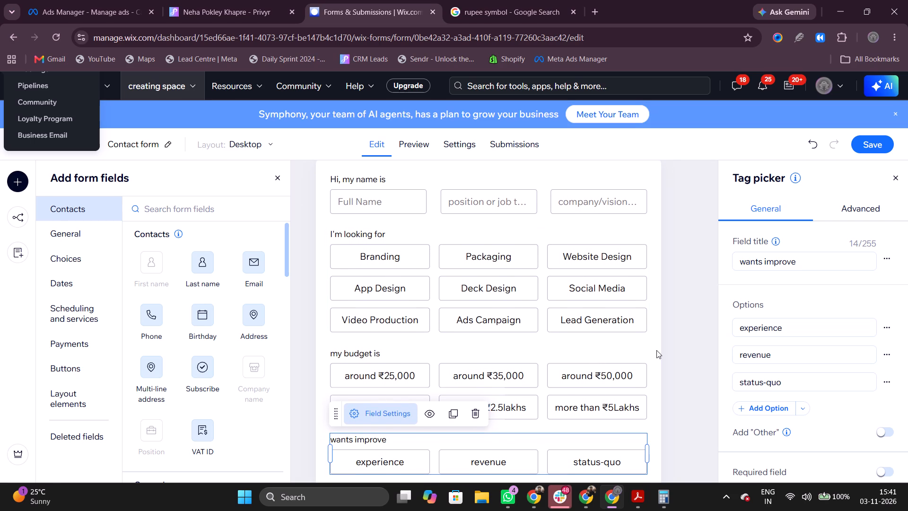
{"action": "left_click", "coordinate": [672, 350]}
{"action": "scroll", "coordinate": [672, 350], "scroll_direction": "down", "scroll_amount": 1}
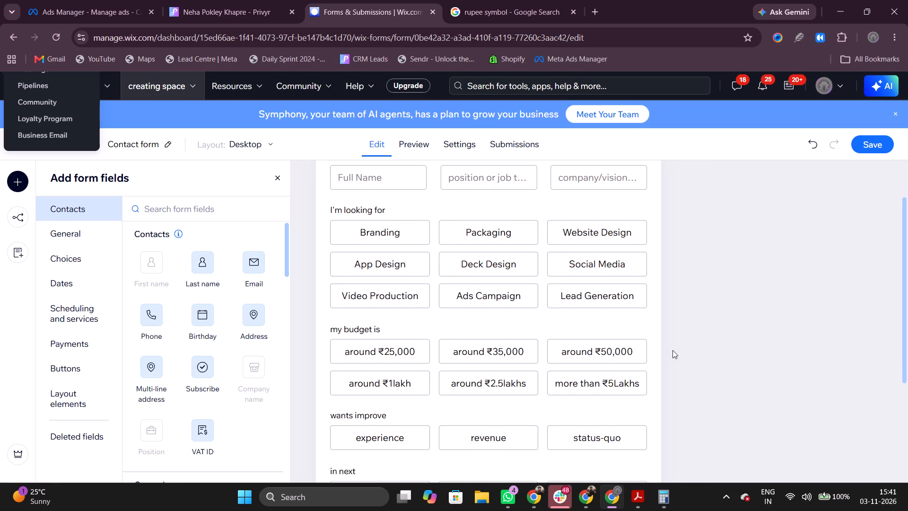
{"action": "scroll", "coordinate": [672, 350], "scroll_direction": "down", "scroll_amount": 1}
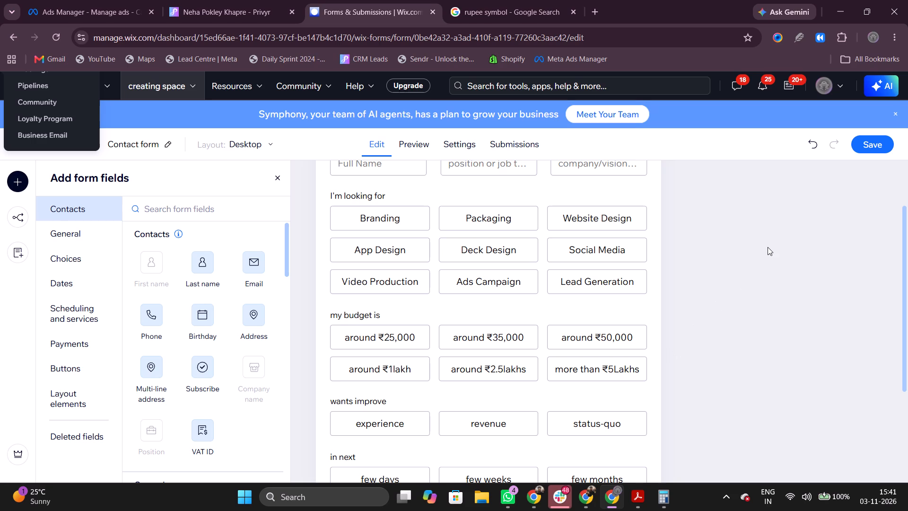
Rename the "Ads Campaign" option in the "I'm looking for" field to "Performance Marketing".
{"action": "double_click", "coordinate": [496, 278]}
{"action": "scroll", "coordinate": [774, 361], "scroll_direction": "down", "scroll_amount": 1}
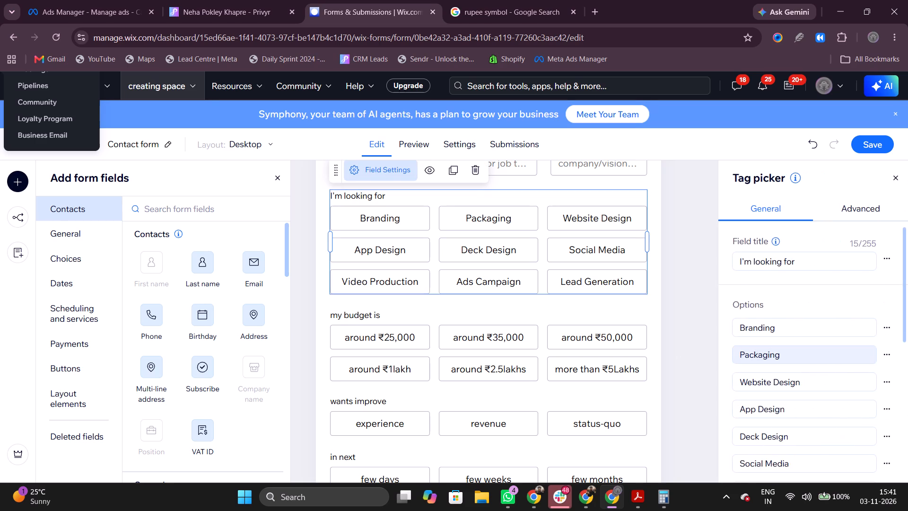
{"action": "scroll", "coordinate": [774, 361], "scroll_direction": "down", "scroll_amount": 2}
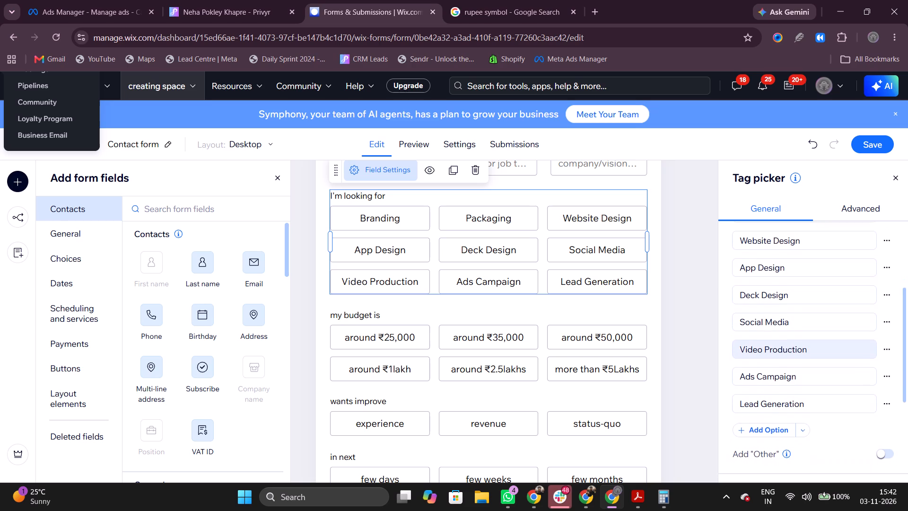
{"action": "scroll", "coordinate": [774, 361], "scroll_direction": "down", "scroll_amount": 2}
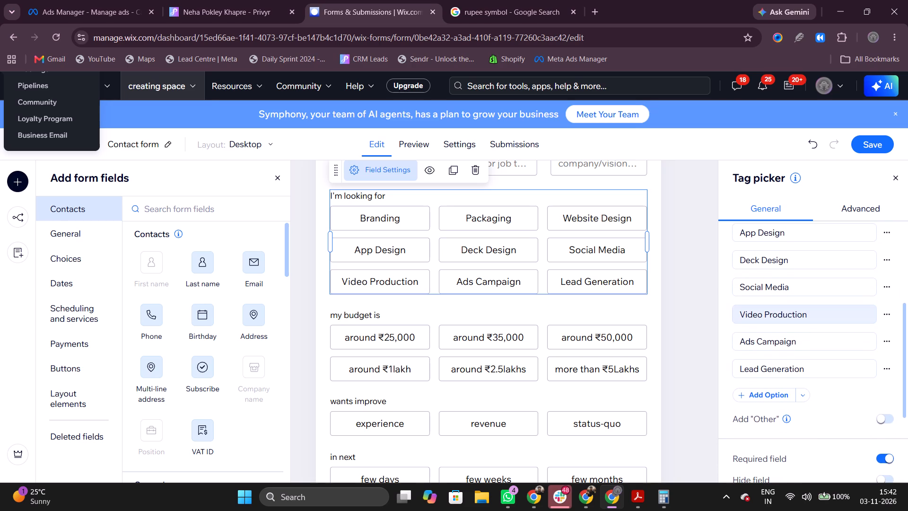
{"action": "triple_click", "coordinate": [778, 315]}
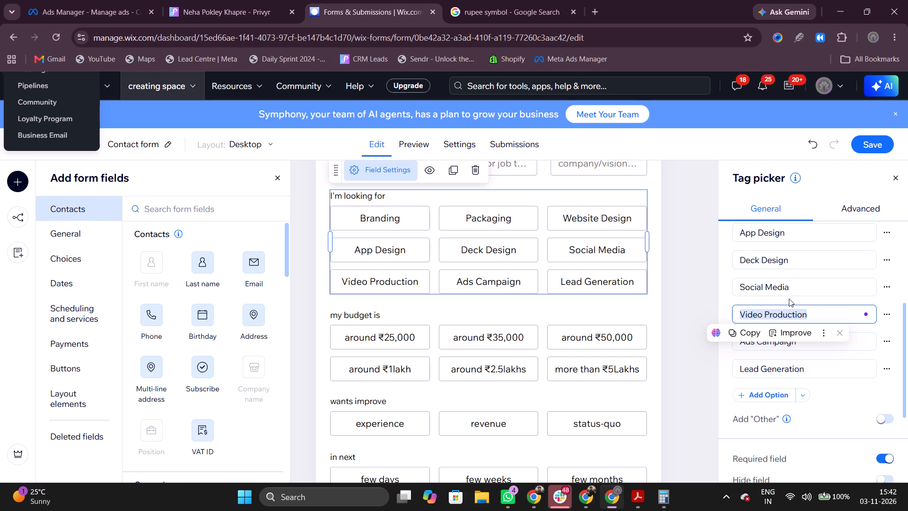
{"action": "left_click", "coordinate": [789, 299]}
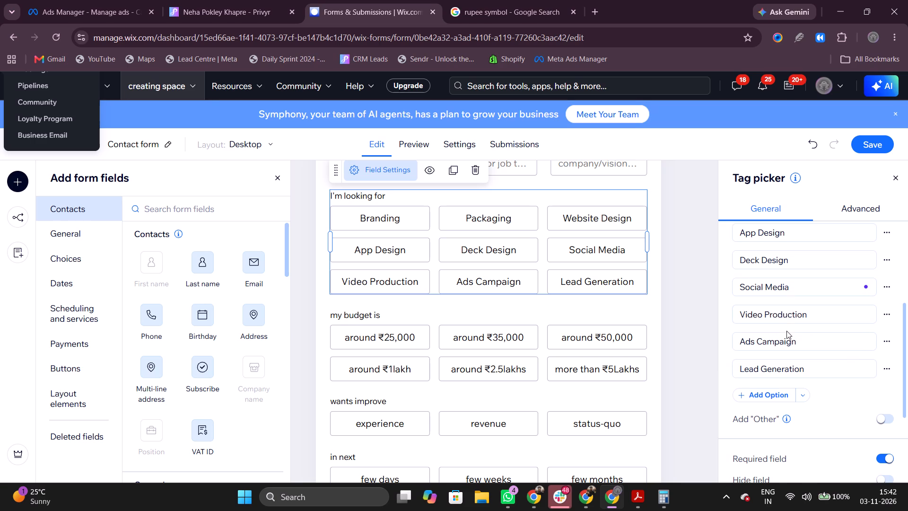
{"action": "triple_click", "coordinate": [787, 341]}
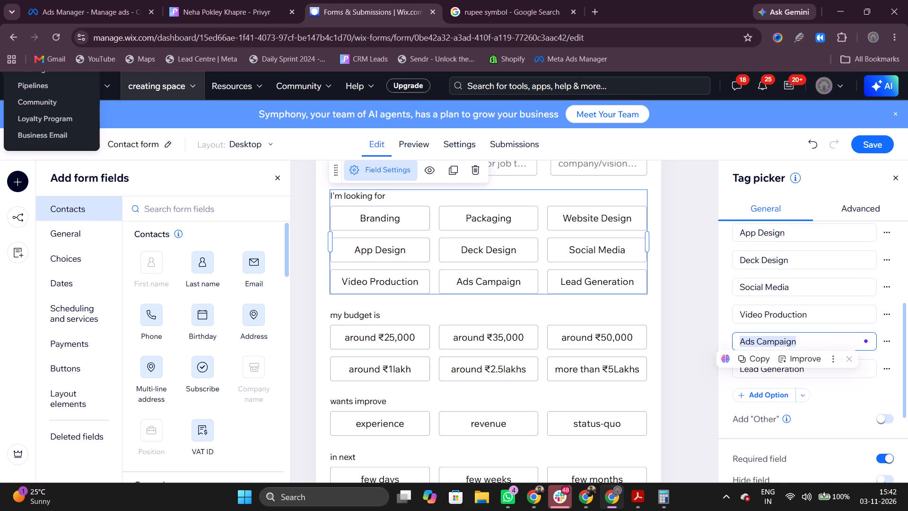
{"action": "type", "text": "Performance"}
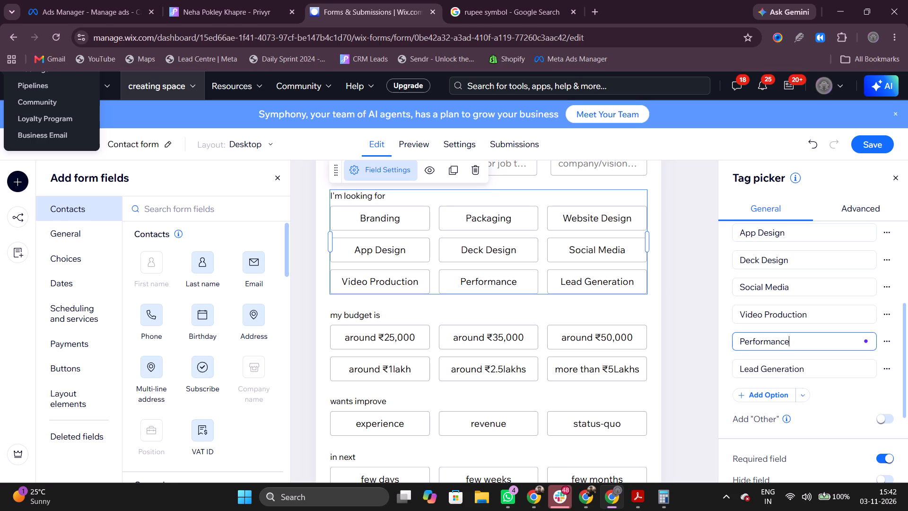
{"action": "key", "text": "space"}
{"action": "type", "text": "Marke"}
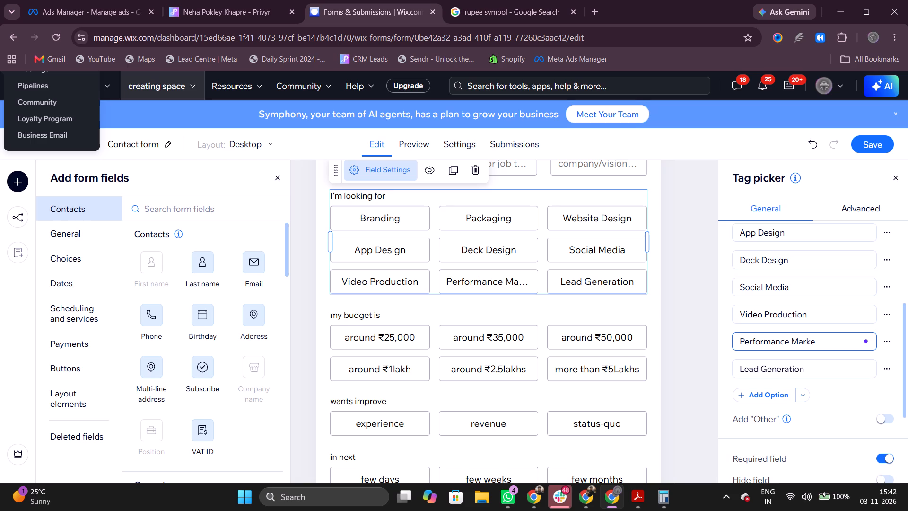
{"action": "type", "text": "ting"}
Review the full list of options and the settings of the "I'm looking for" field.
{"action": "scroll", "coordinate": [811, 370], "scroll_direction": "up", "scroll_amount": 1}
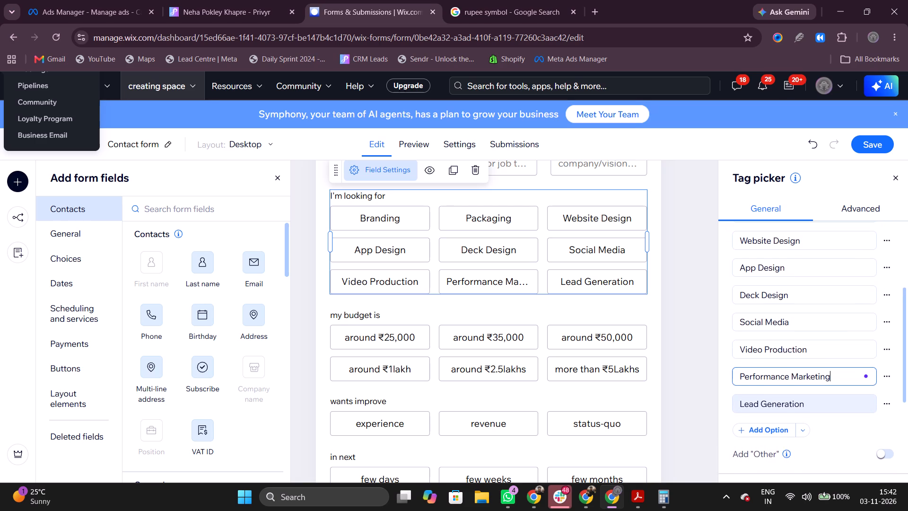
{"action": "scroll", "coordinate": [811, 370], "scroll_direction": "up", "scroll_amount": 1}
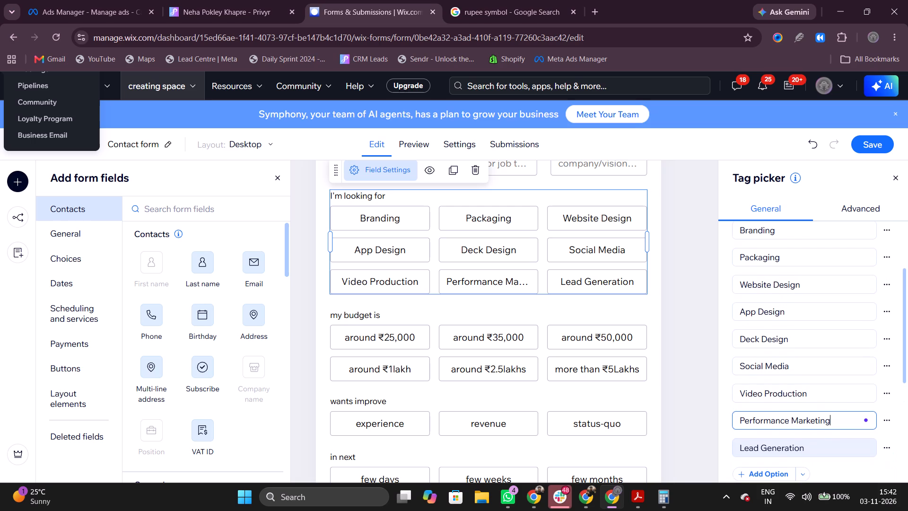
{"action": "scroll", "coordinate": [811, 370], "scroll_direction": "up", "scroll_amount": 2}
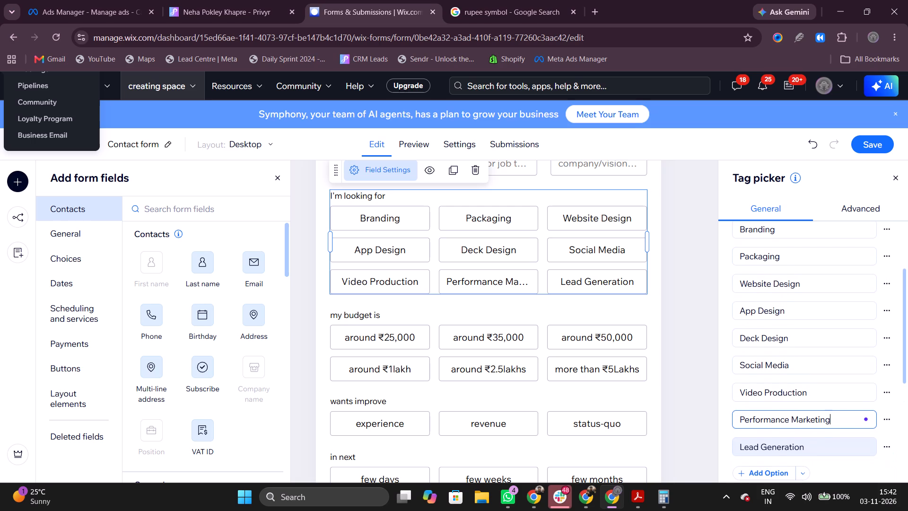
{"action": "scroll", "coordinate": [811, 370], "scroll_direction": "up", "scroll_amount": 3}
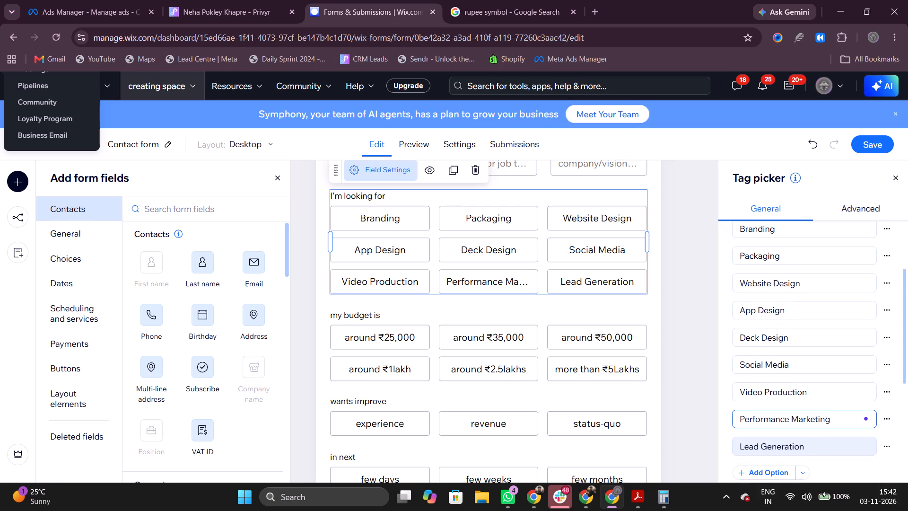
{"action": "scroll", "coordinate": [811, 370], "scroll_direction": "up", "scroll_amount": 1}
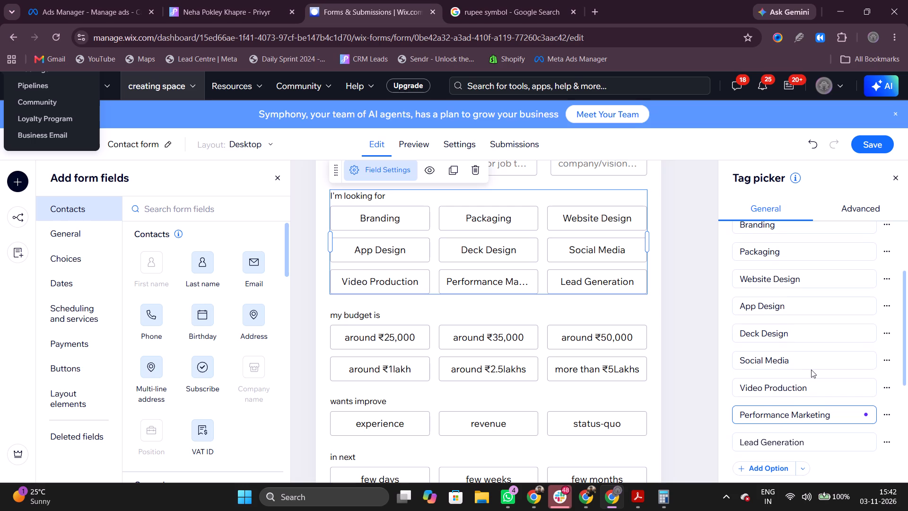
{"action": "scroll", "coordinate": [811, 370], "scroll_direction": "down", "scroll_amount": 1}
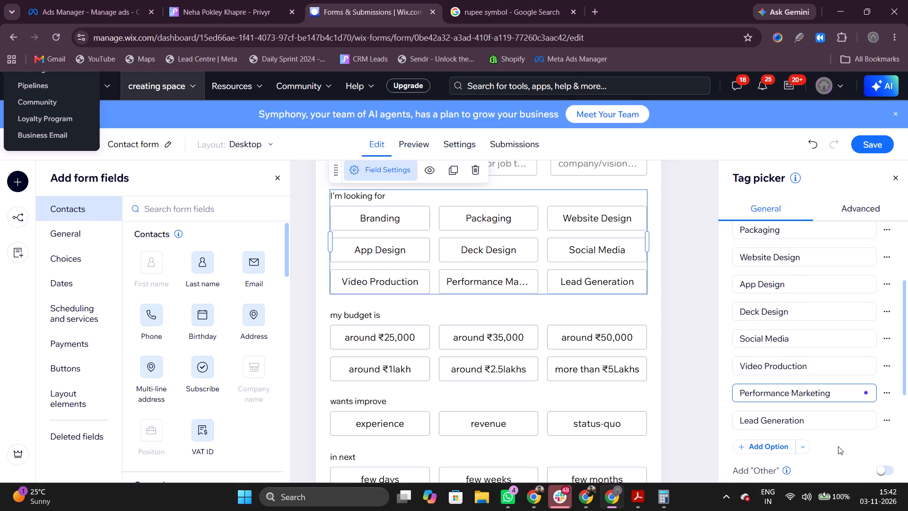
{"action": "left_click", "coordinate": [838, 446]}
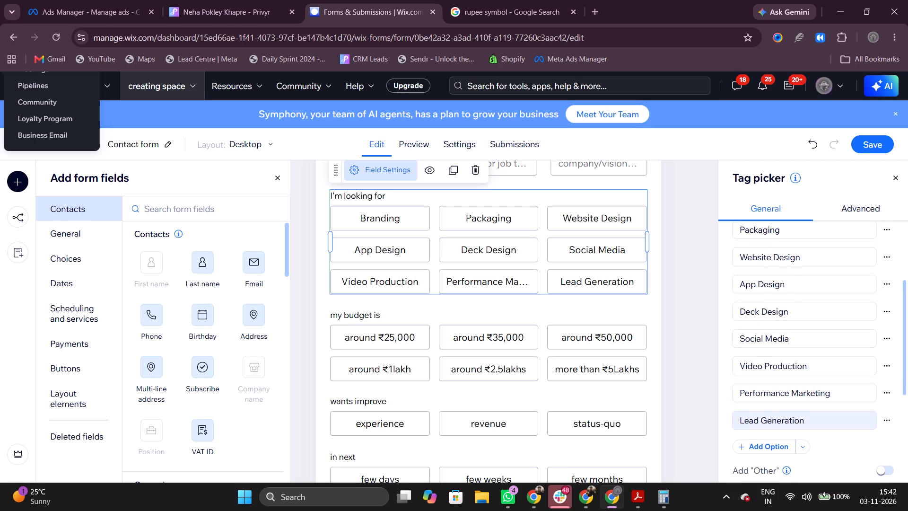
{"action": "left_click", "coordinate": [740, 422]}
{"action": "left_click", "coordinate": [842, 448]}
{"action": "scroll", "coordinate": [842, 448], "scroll_direction": "down", "scroll_amount": 2}
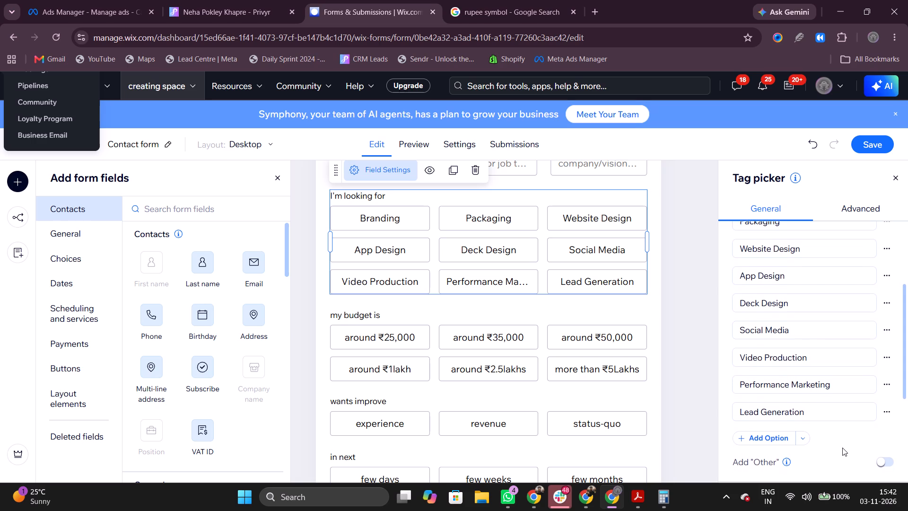
{"action": "scroll", "coordinate": [842, 448], "scroll_direction": "down", "scroll_amount": 2}
Save the changes to the Contact form.
{"action": "left_click", "coordinate": [879, 150]}
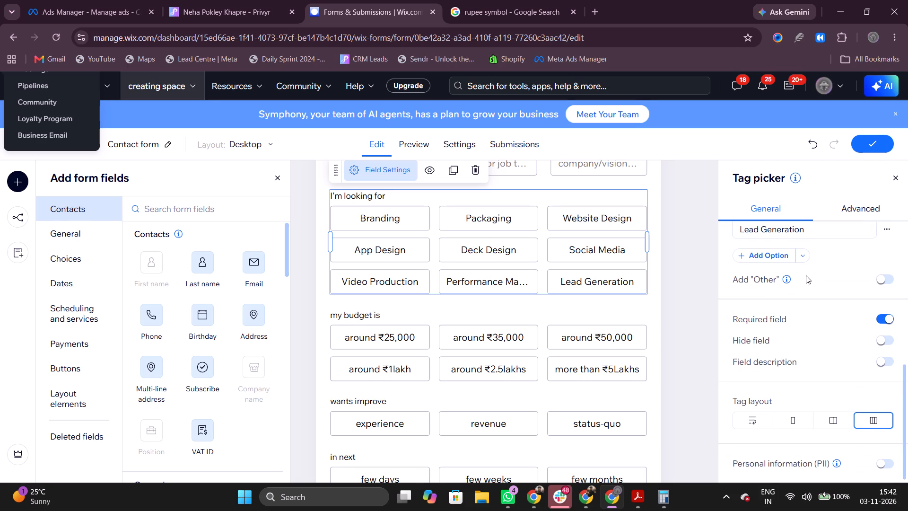
{"action": "scroll", "coordinate": [812, 273], "scroll_direction": "up", "scroll_amount": 5}
{"action": "scroll", "coordinate": [812, 273], "scroll_direction": "down", "scroll_amount": 5}
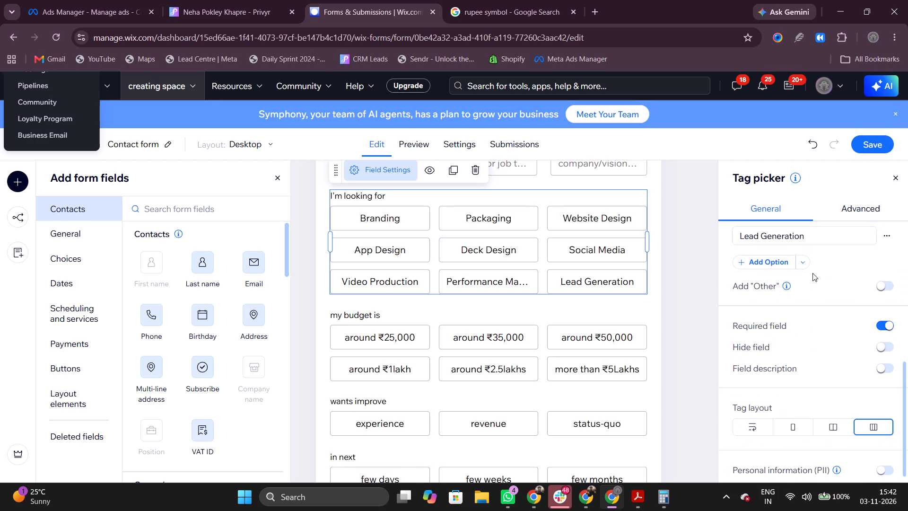
{"action": "scroll", "coordinate": [812, 273], "scroll_direction": "down", "scroll_amount": 1}
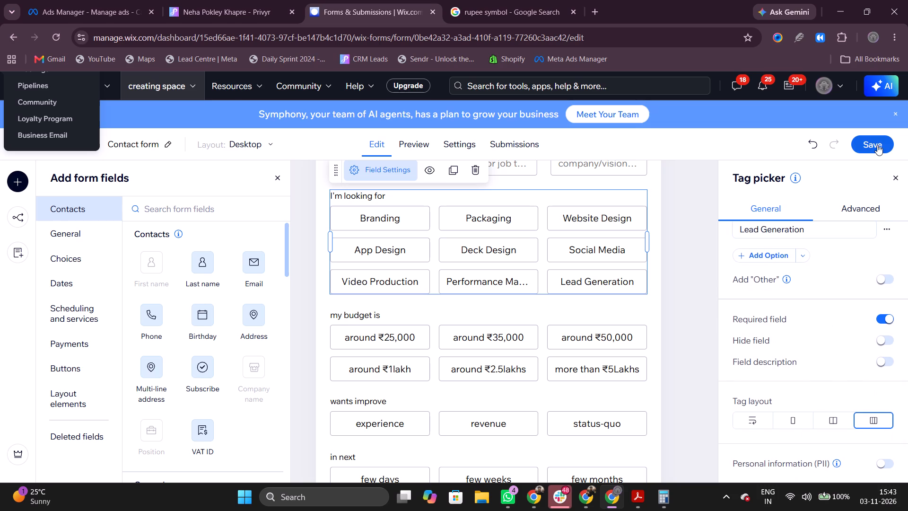
{"action": "left_click", "coordinate": [877, 145]}
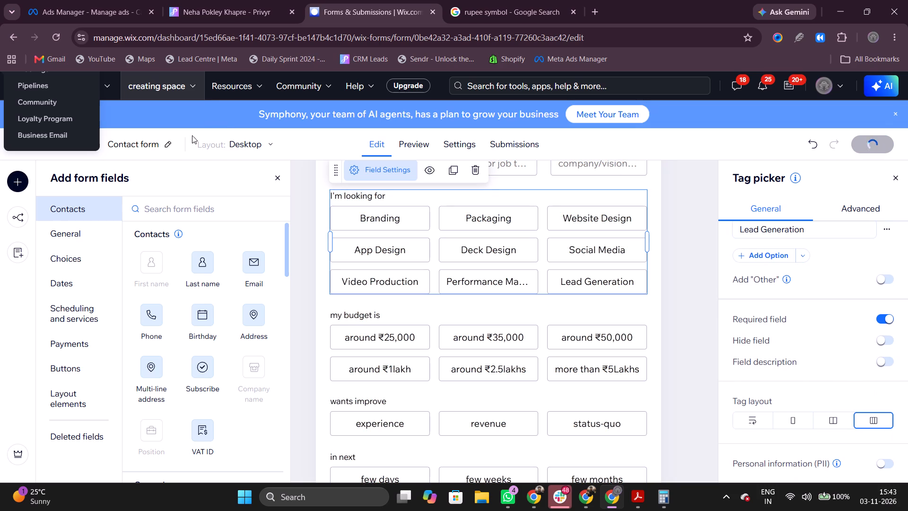
Switch the Contact form to the Mobile layout and check all its fields and options from top to bottom.
{"action": "left_click", "coordinate": [323, 146]}
{"action": "left_click", "coordinate": [263, 146]}
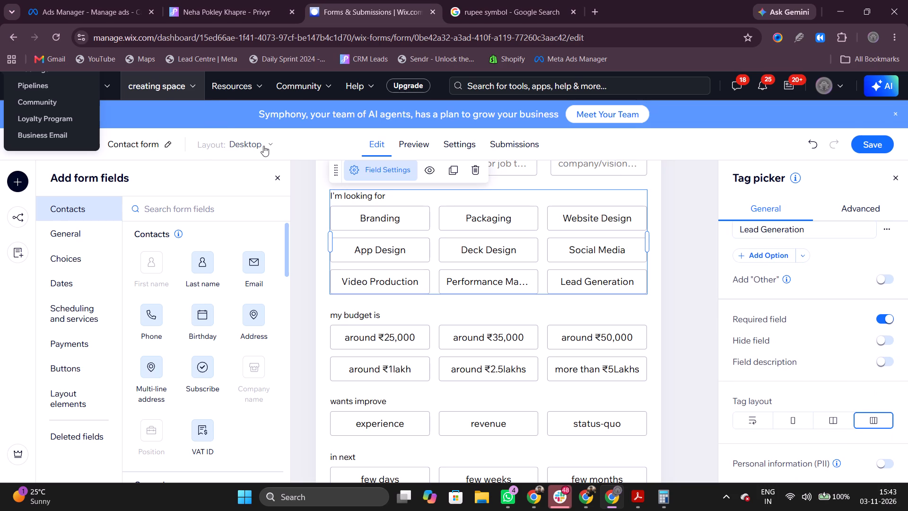
{"action": "left_click", "coordinate": [249, 190]}
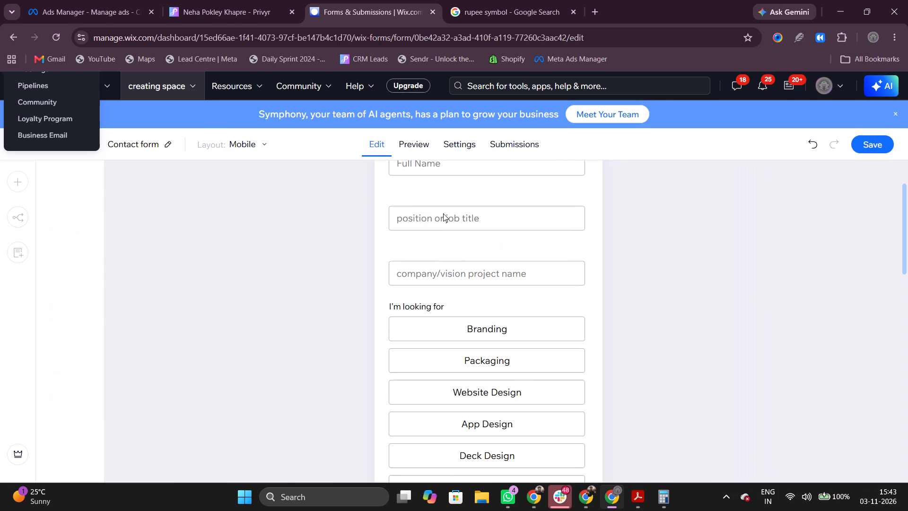
{"action": "scroll", "coordinate": [611, 240], "scroll_direction": "up", "scroll_amount": 3}
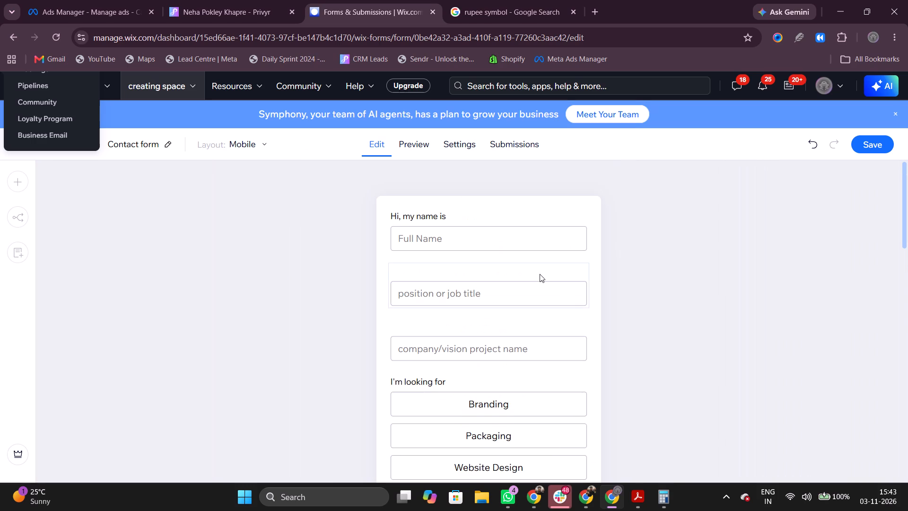
{"action": "scroll", "coordinate": [500, 298], "scroll_direction": "down", "scroll_amount": 1}
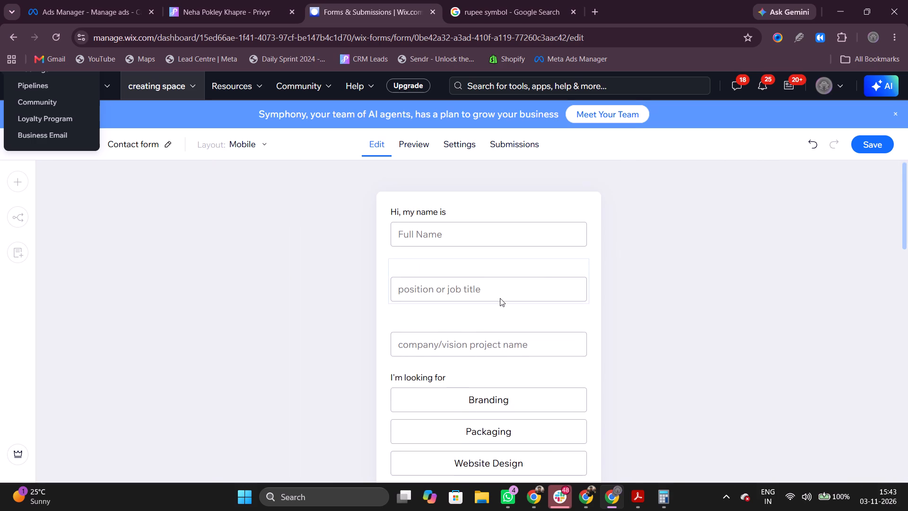
{"action": "scroll", "coordinate": [500, 298], "scroll_direction": "down", "scroll_amount": 1}
{"action": "scroll", "coordinate": [651, 271], "scroll_direction": "down", "scroll_amount": 2}
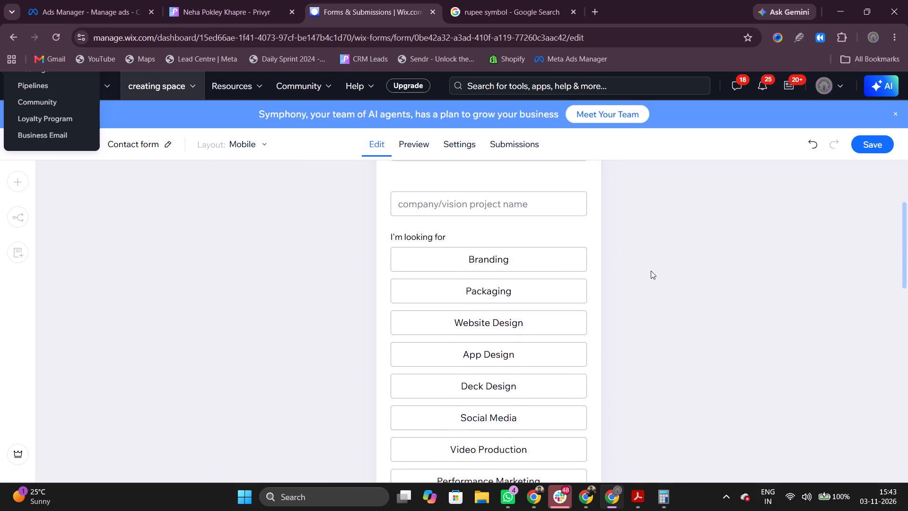
{"action": "scroll", "coordinate": [651, 271], "scroll_direction": "down", "scroll_amount": 5}
{"action": "scroll", "coordinate": [651, 271], "scroll_direction": "up", "scroll_amount": 1}
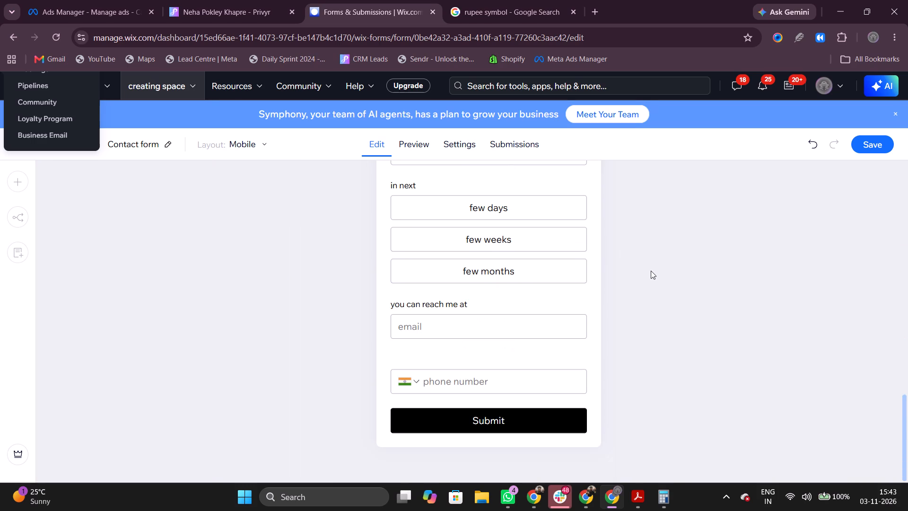
{"action": "scroll", "coordinate": [651, 271], "scroll_direction": "up", "scroll_amount": 2}
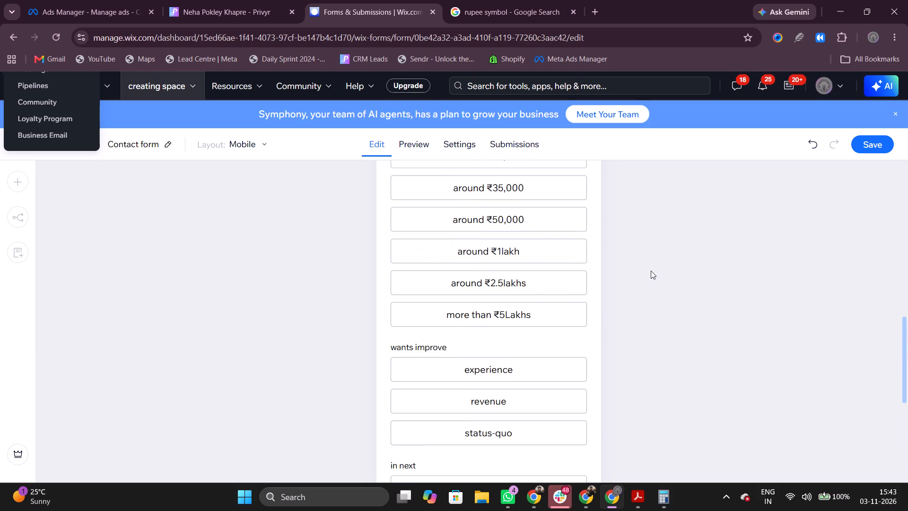
{"action": "scroll", "coordinate": [651, 271], "scroll_direction": "up", "scroll_amount": 2}
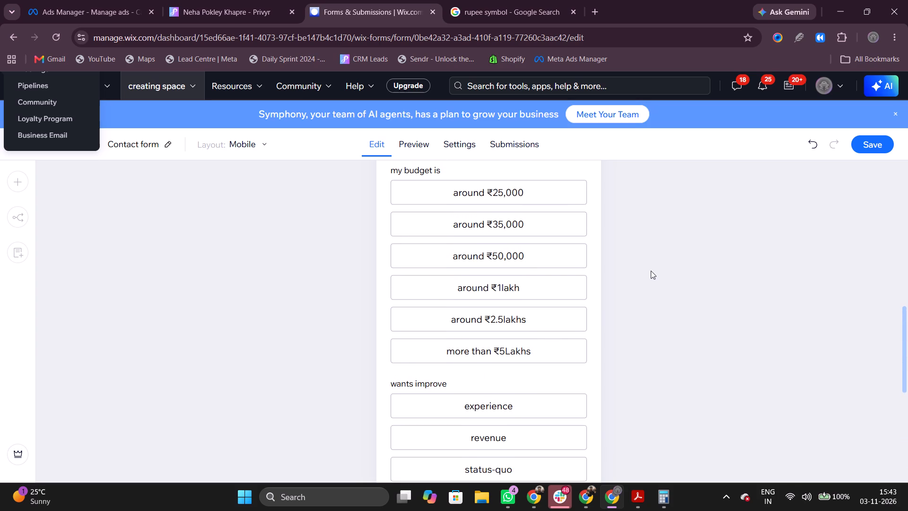
Save the Contact form.
{"action": "left_click", "coordinate": [873, 140]}
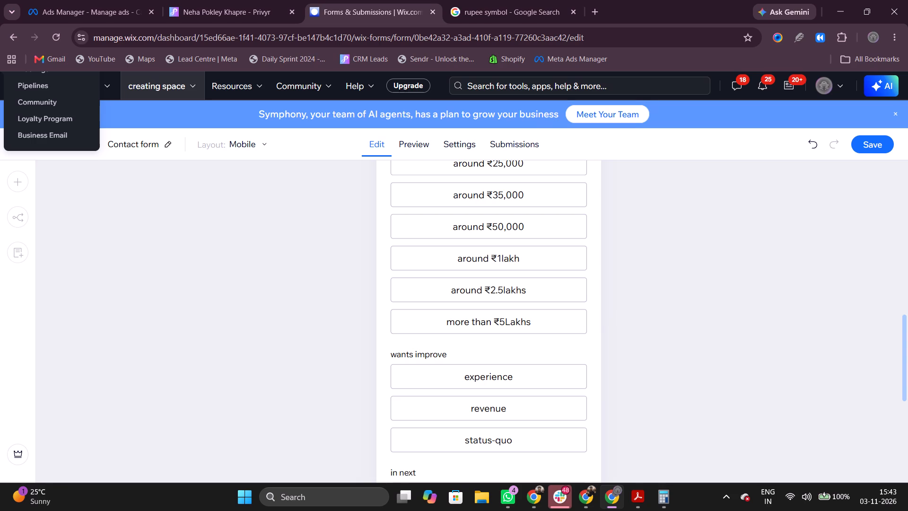
Close the form editor tab and the rupee symbol search tab.
{"action": "left_click", "coordinate": [434, 15]}
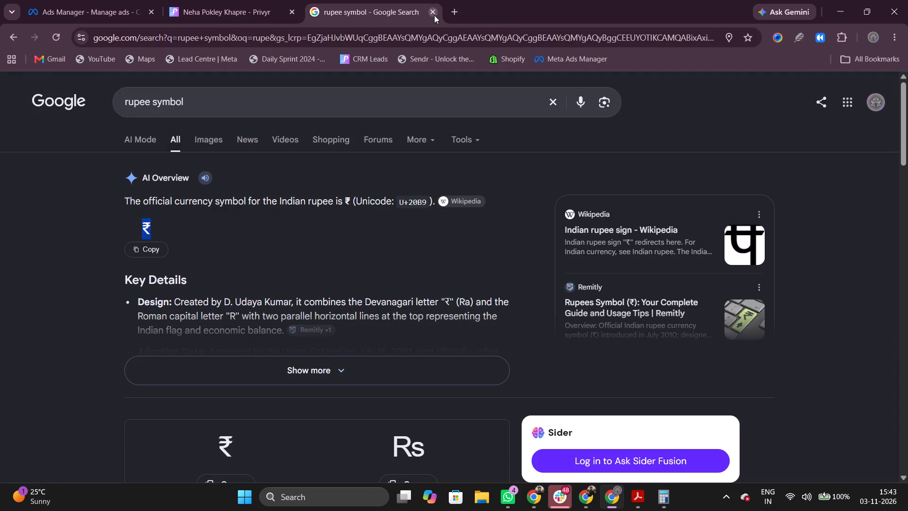
{"action": "left_click", "coordinate": [434, 15]}
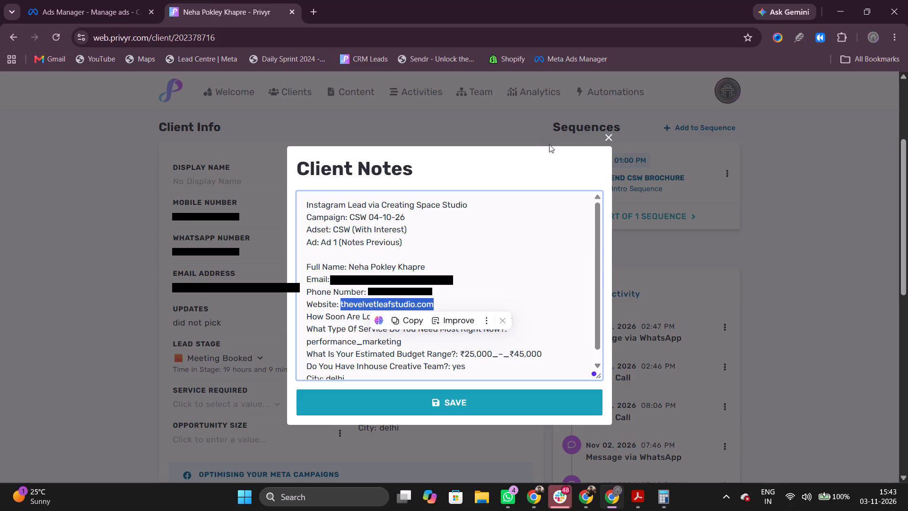
Close the client notes without saving and look over the client's record.
{"action": "left_click", "coordinate": [606, 140]}
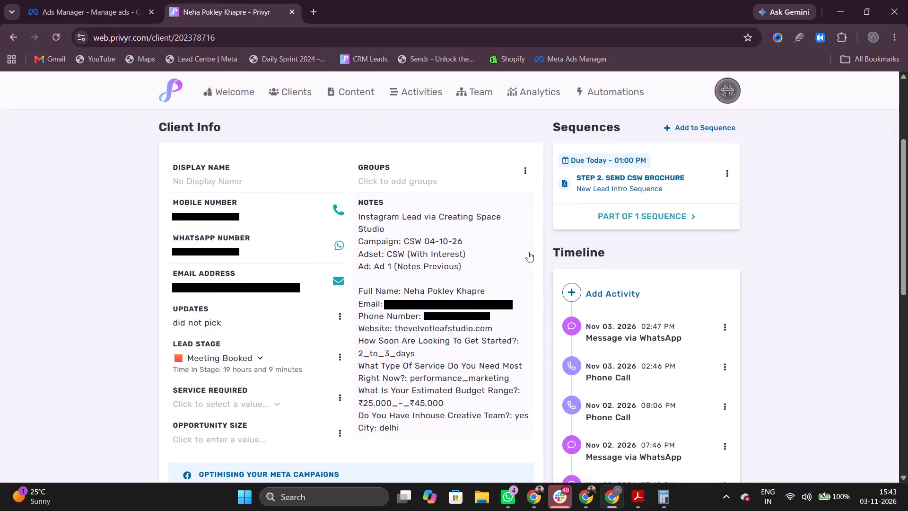
{"action": "scroll", "coordinate": [550, 256], "scroll_direction": "down", "scroll_amount": 2}
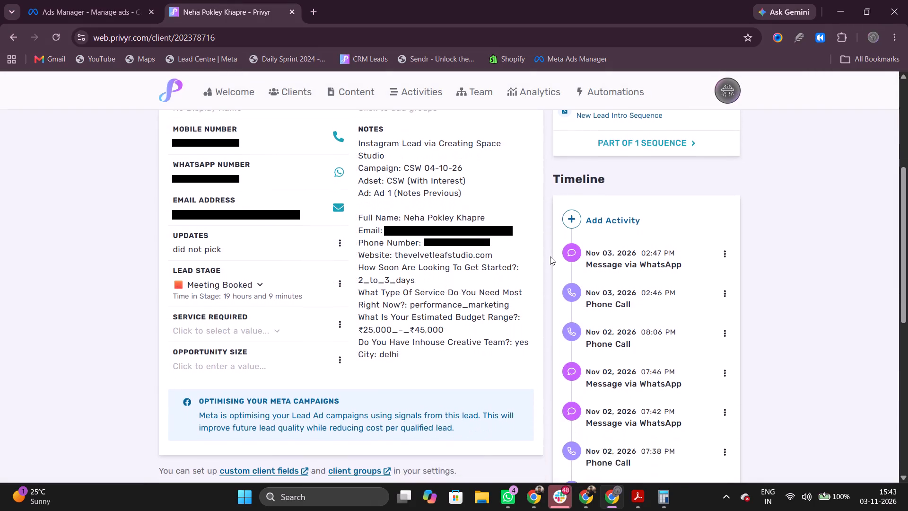
{"action": "scroll", "coordinate": [550, 256], "scroll_direction": "down", "scroll_amount": 1}
{"action": "scroll", "coordinate": [550, 256], "scroll_direction": "up", "scroll_amount": 4}
{"action": "left_click", "coordinate": [613, 506]}
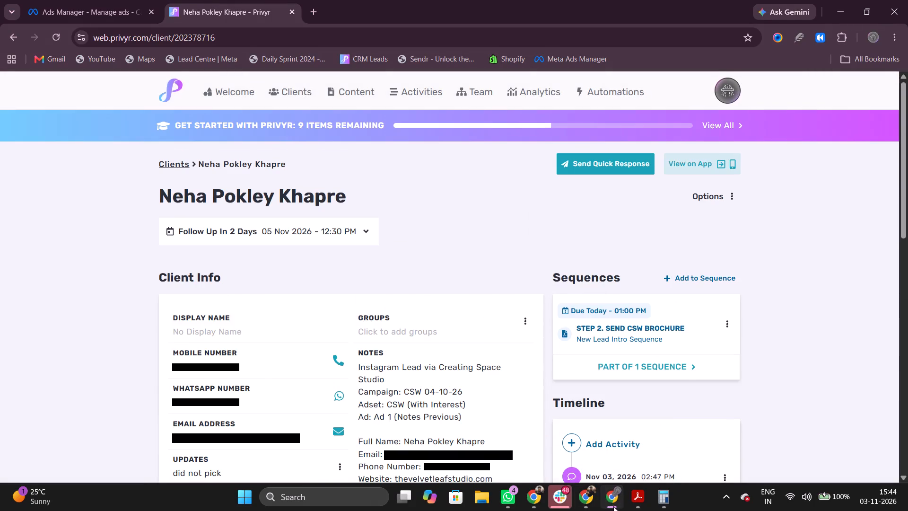
{"action": "left_click", "coordinate": [612, 495]}
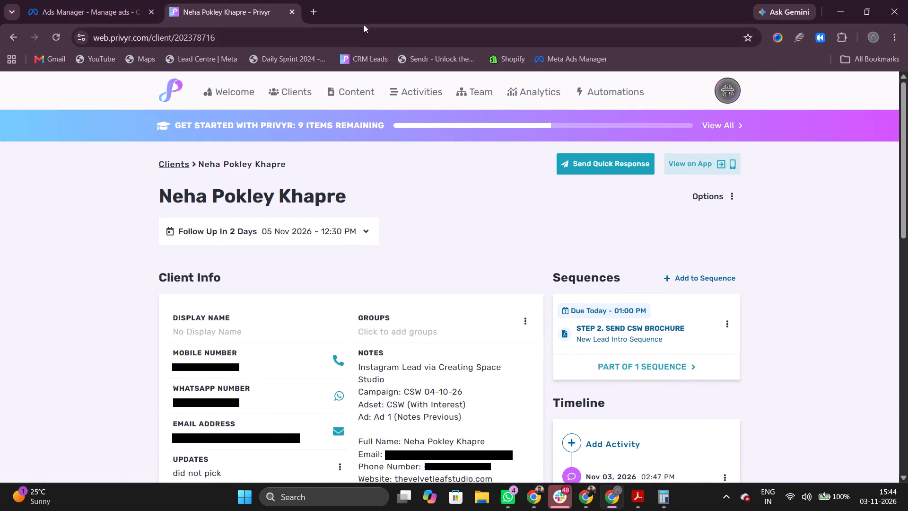
Open the Wix Studio sites list in a new tab.
{"action": "left_click", "coordinate": [316, 15]}
{"action": "type", "text": "wi"}
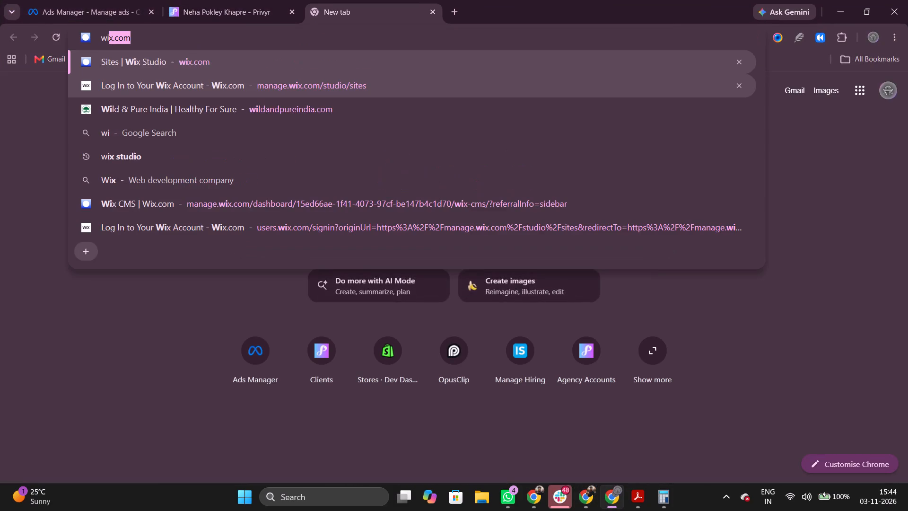
{"action": "key", "text": "Return"}
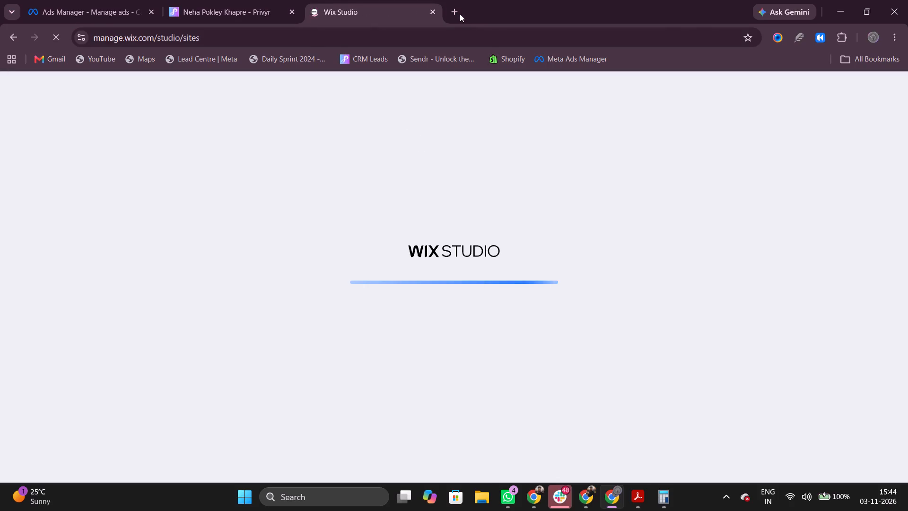
Load cswstudios.com in another new tab and open its "Reach us" contact page.
{"action": "left_click", "coordinate": [458, 11]}
{"action": "type", "text": "cs"}
{"action": "key", "text": "Return"}
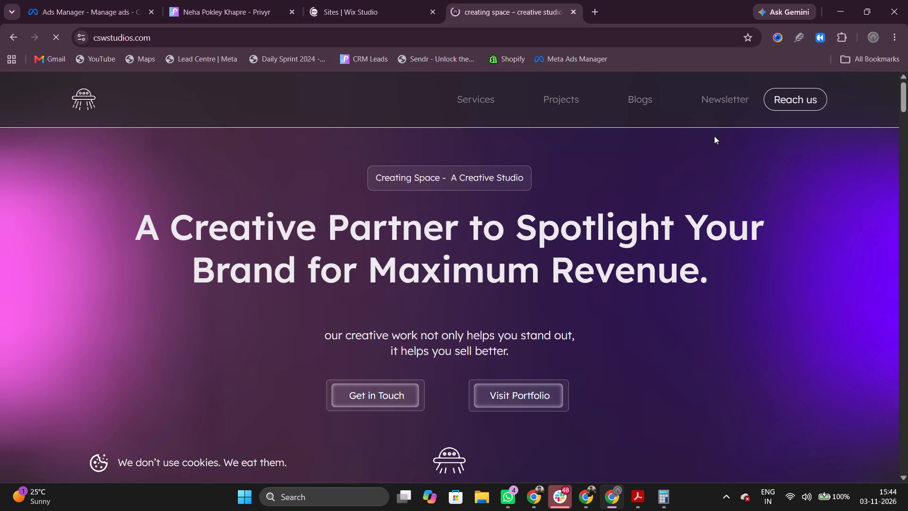
{"action": "left_click", "coordinate": [798, 104]}
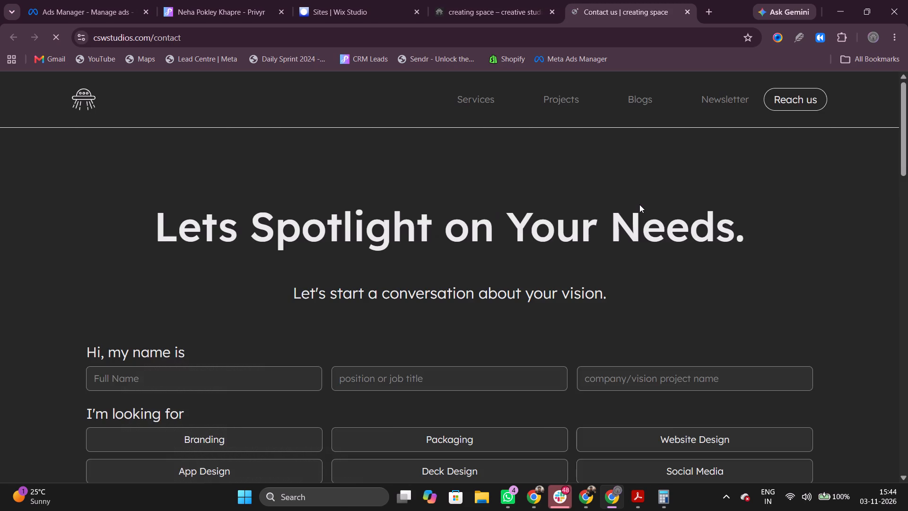
Examine the live contact form, checking the "I'm looking for" and "my budget is" options and the remaining fields.
{"action": "scroll", "coordinate": [639, 204], "scroll_direction": "down", "scroll_amount": 4}
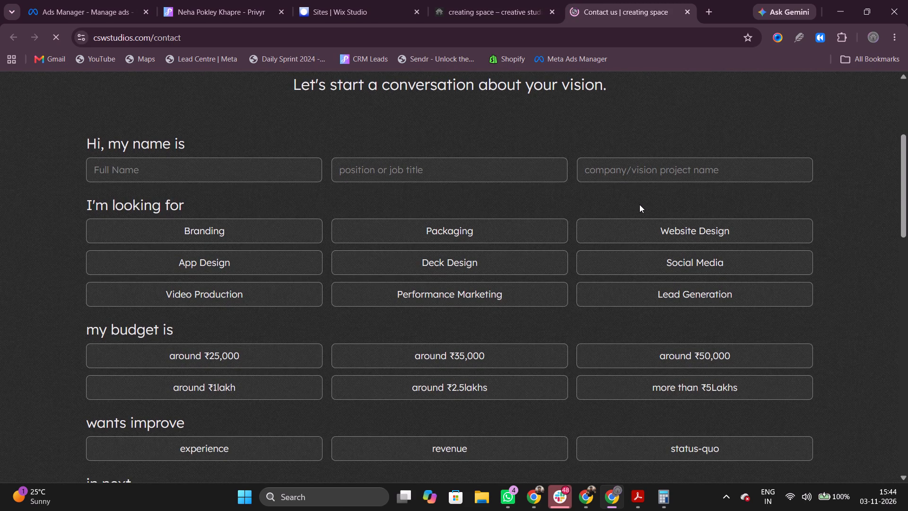
{"action": "scroll", "coordinate": [639, 204], "scroll_direction": "down", "scroll_amount": 1}
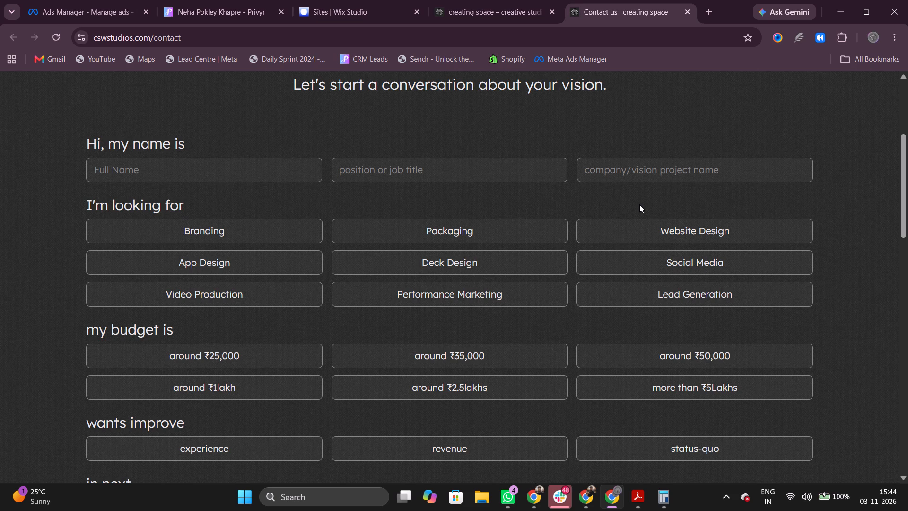
{"action": "scroll", "coordinate": [639, 204], "scroll_direction": "down", "scroll_amount": 1}
{"action": "scroll", "coordinate": [838, 360], "scroll_direction": "down", "scroll_amount": 1}
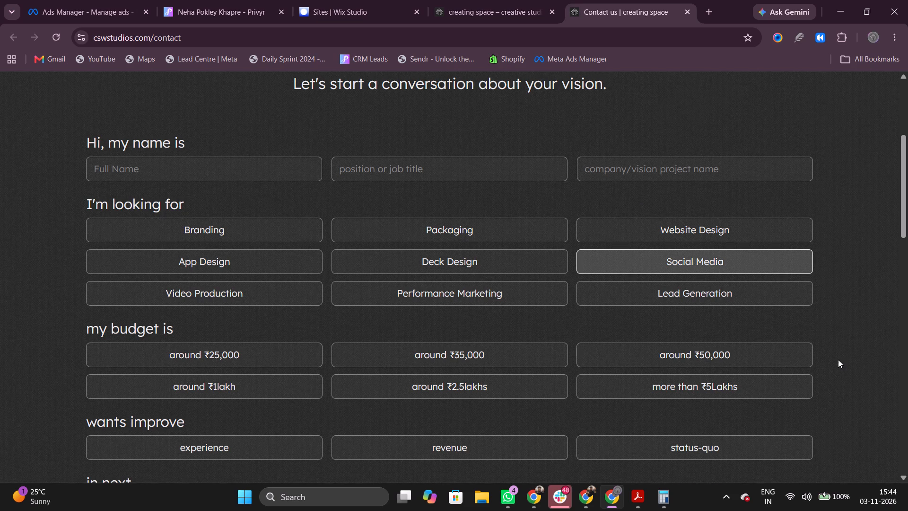
{"action": "scroll", "coordinate": [838, 360], "scroll_direction": "down", "scroll_amount": 2}
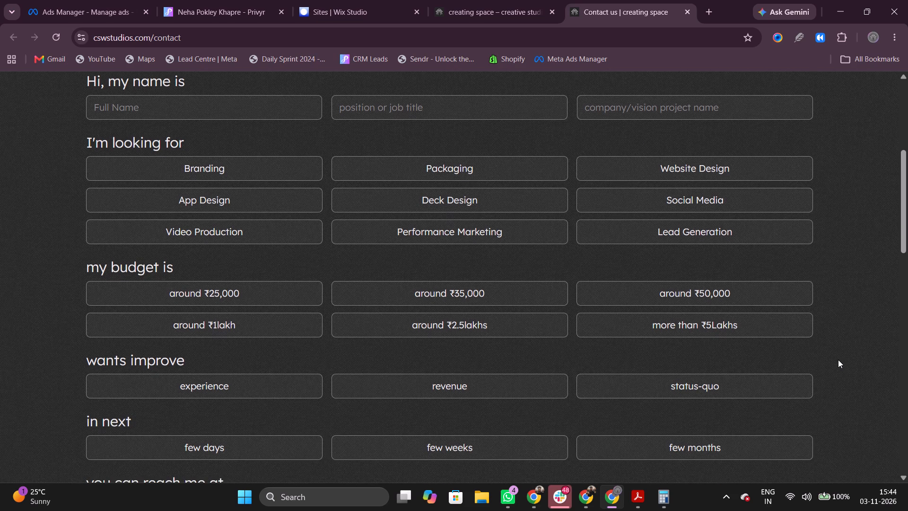
{"action": "scroll", "coordinate": [838, 360], "scroll_direction": "down", "scroll_amount": 4}
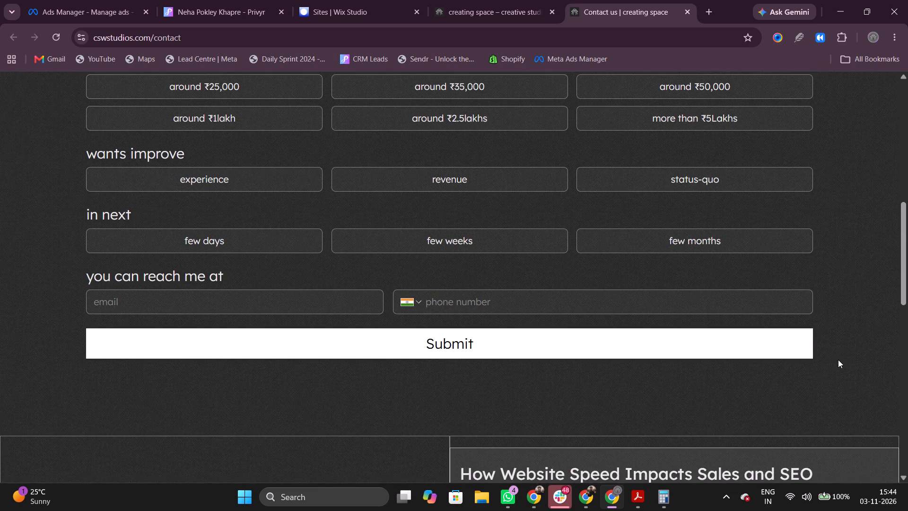
{"action": "scroll", "coordinate": [838, 360], "scroll_direction": "up", "scroll_amount": 2}
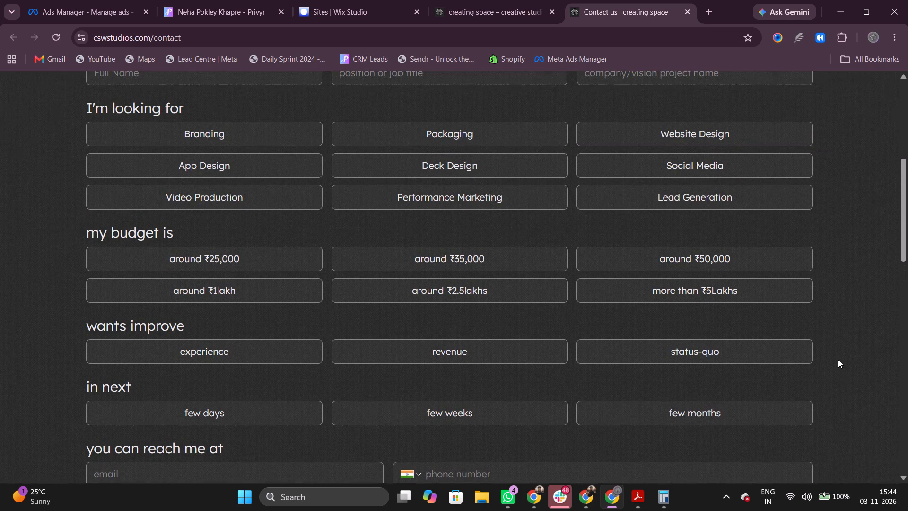
{"action": "scroll", "coordinate": [838, 360], "scroll_direction": "up", "scroll_amount": 1}
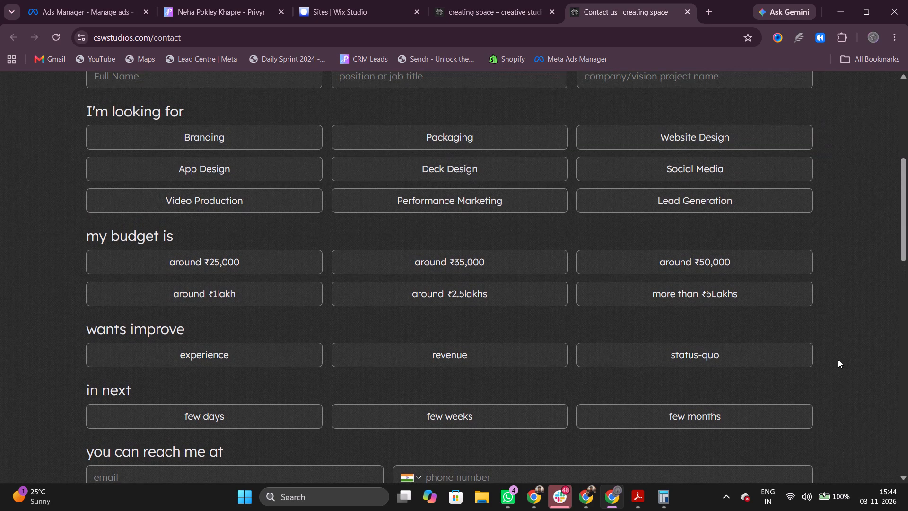
Return to the Wix Studio sites, select the creating space site, and open its Contact form for editing from Forms & Submissions.
{"action": "left_click", "coordinate": [503, 0]}
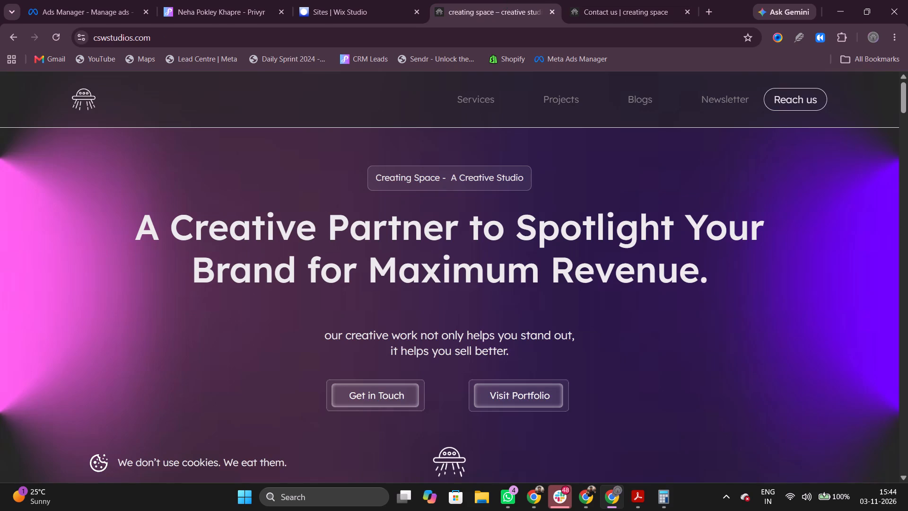
{"action": "left_click", "coordinate": [344, 0]}
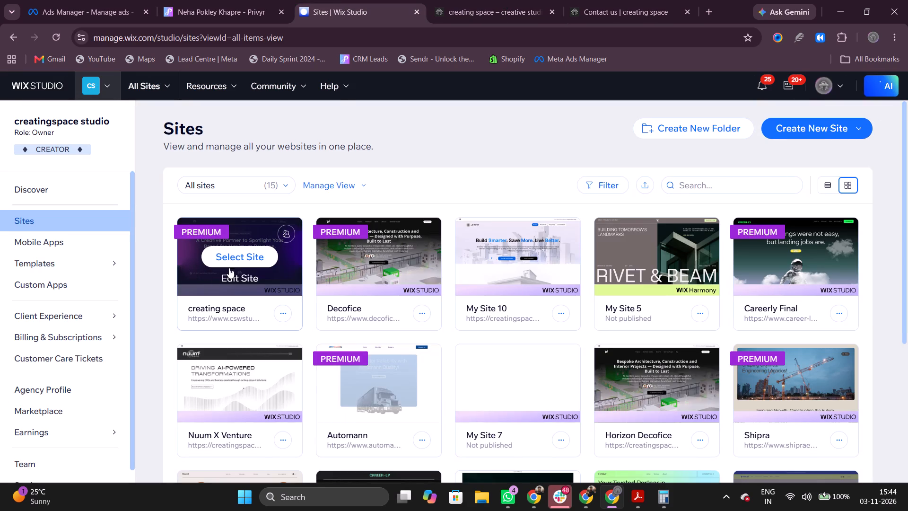
{"action": "left_click", "coordinate": [256, 258]}
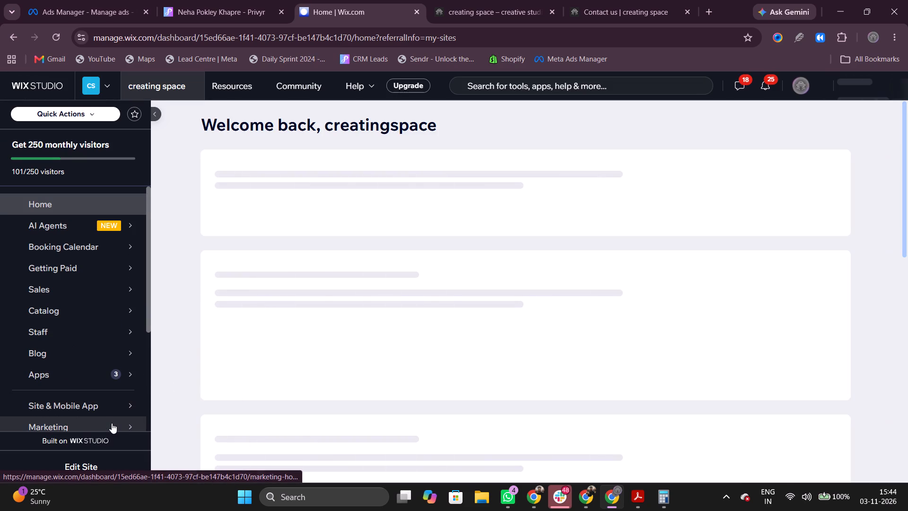
{"action": "scroll", "coordinate": [112, 415], "scroll_direction": "down", "scroll_amount": 1}
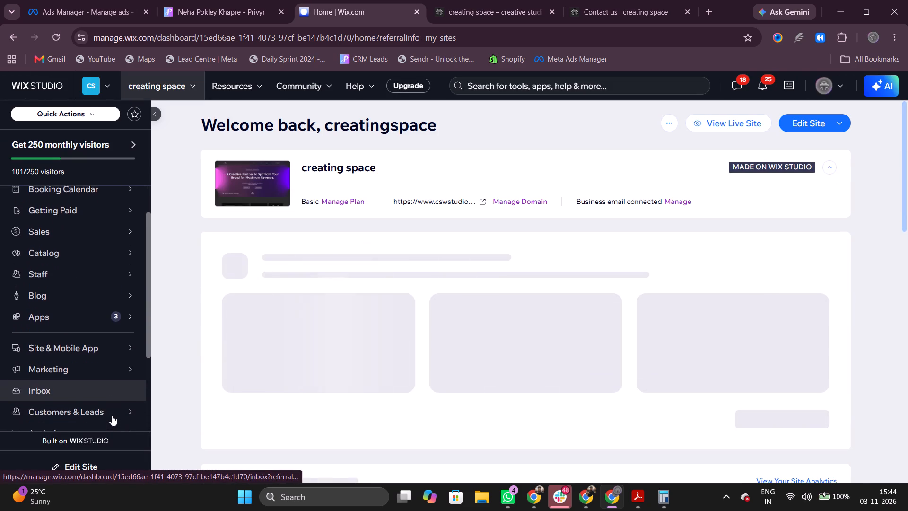
{"action": "scroll", "coordinate": [112, 415], "scroll_direction": "down", "scroll_amount": 1}
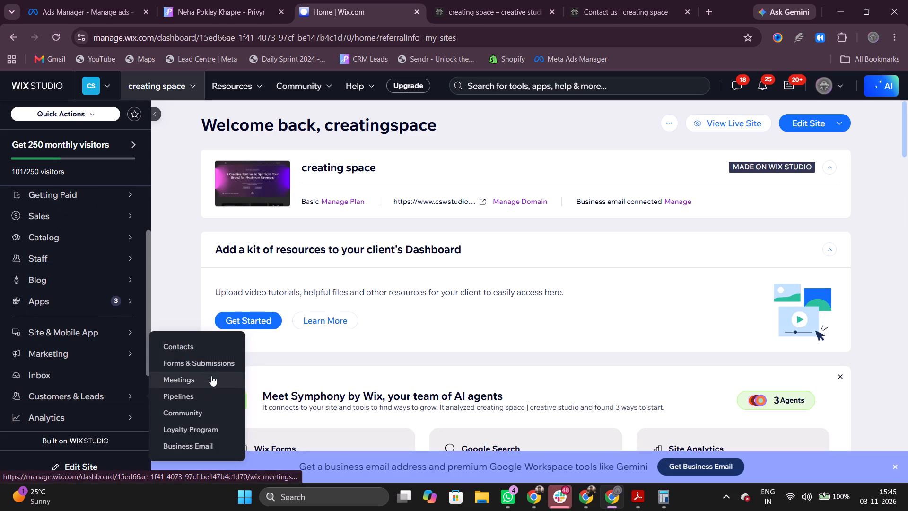
{"action": "left_click", "coordinate": [219, 363]}
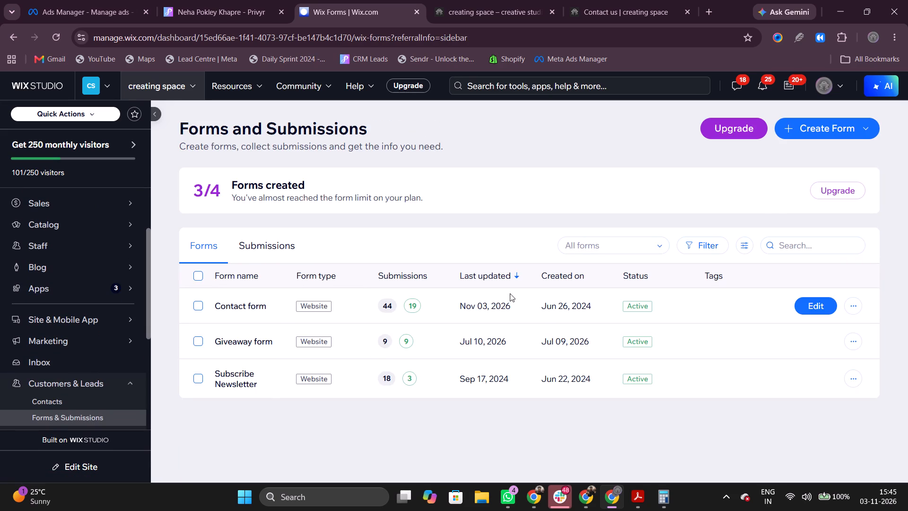
{"action": "left_click", "coordinate": [812, 301]}
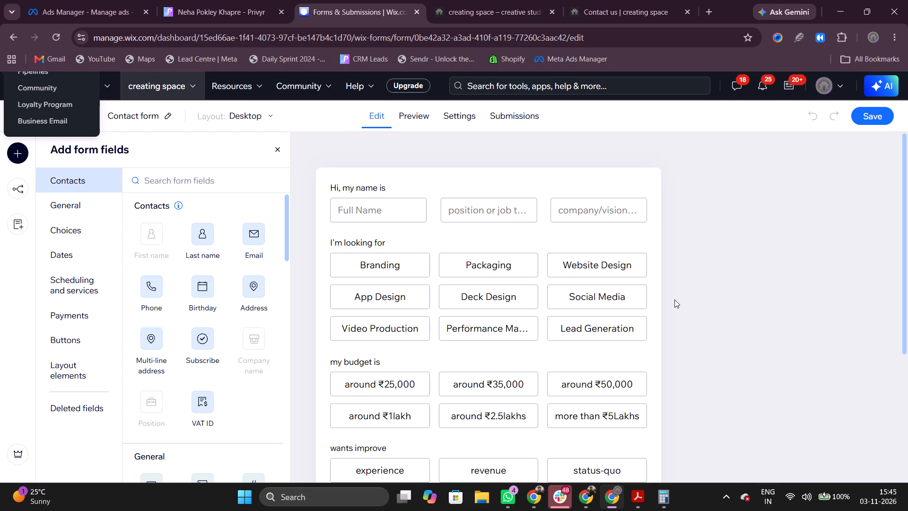
Open the settings of the "my budget is" field and examine its general and advanced options.
{"action": "scroll", "coordinate": [673, 300], "scroll_direction": "down", "scroll_amount": 1}
{"action": "left_click", "coordinate": [382, 363]}
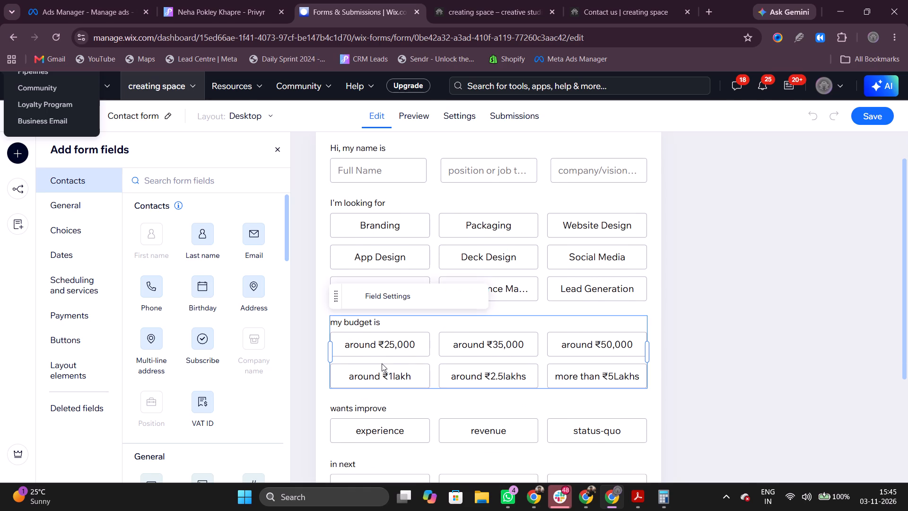
{"action": "left_click", "coordinate": [393, 299]}
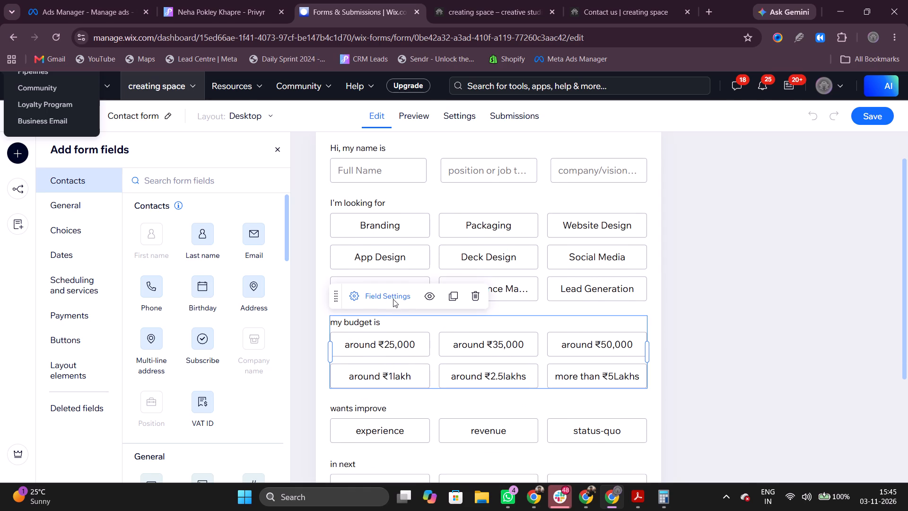
{"action": "double_click", "coordinate": [781, 300]}
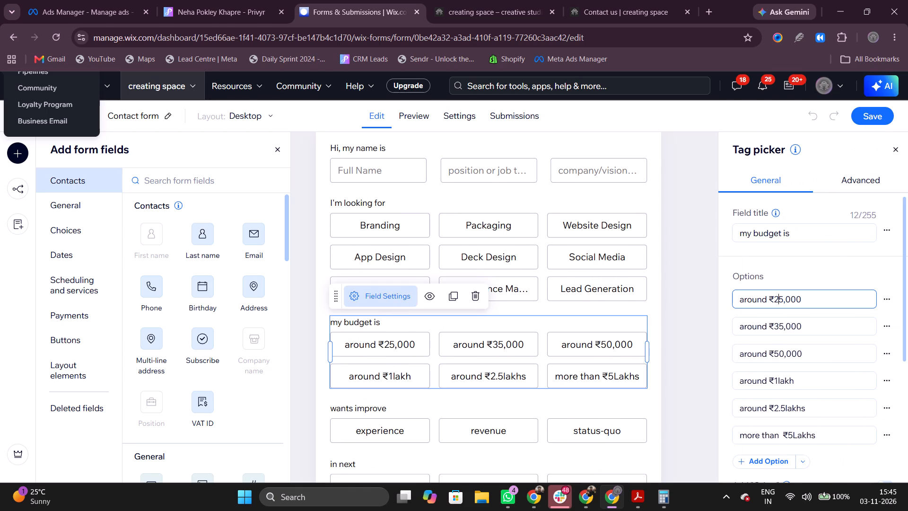
{"action": "left_click", "coordinate": [889, 296]}
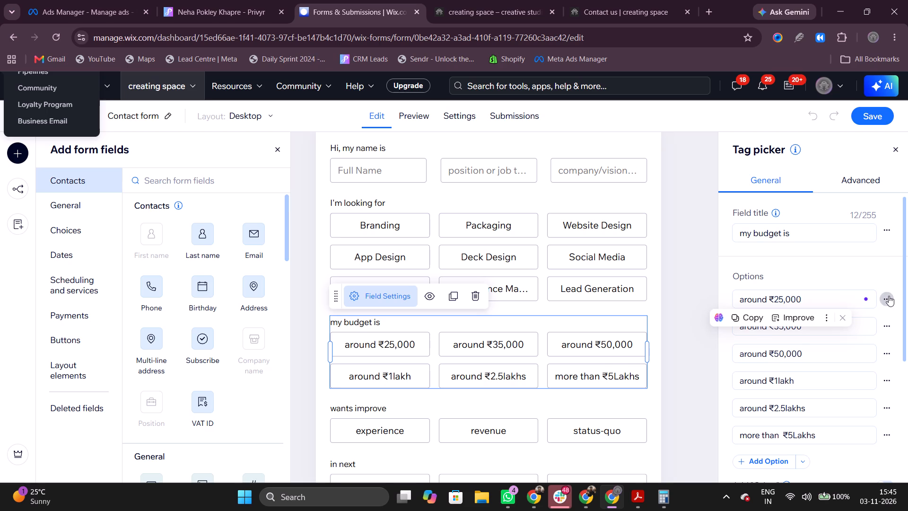
{"action": "left_click", "coordinate": [742, 265]}
{"action": "left_click", "coordinate": [851, 188]}
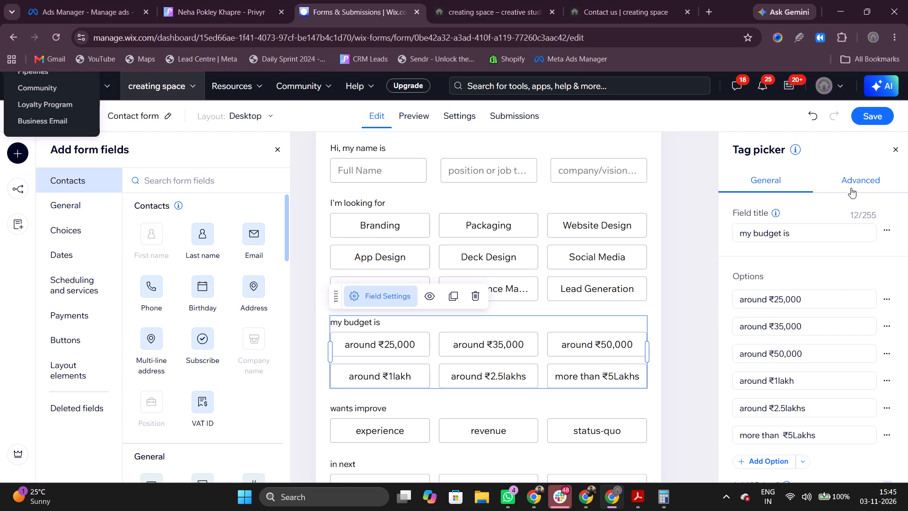
{"action": "left_click", "coordinate": [766, 182]}
{"action": "scroll", "coordinate": [779, 352], "scroll_direction": "down", "scroll_amount": 5}
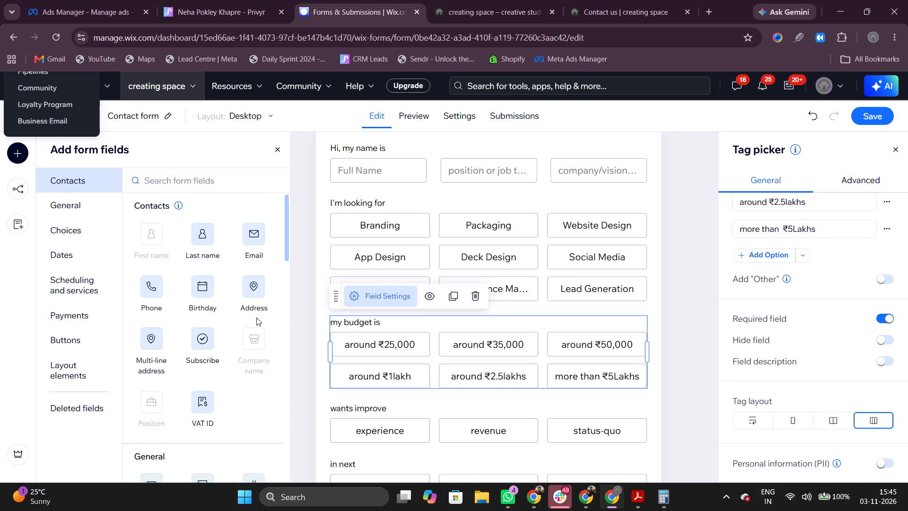
Look through the available form field types, from Contacts to Layout elements.
{"action": "scroll", "coordinate": [215, 344], "scroll_direction": "down", "scroll_amount": 2}
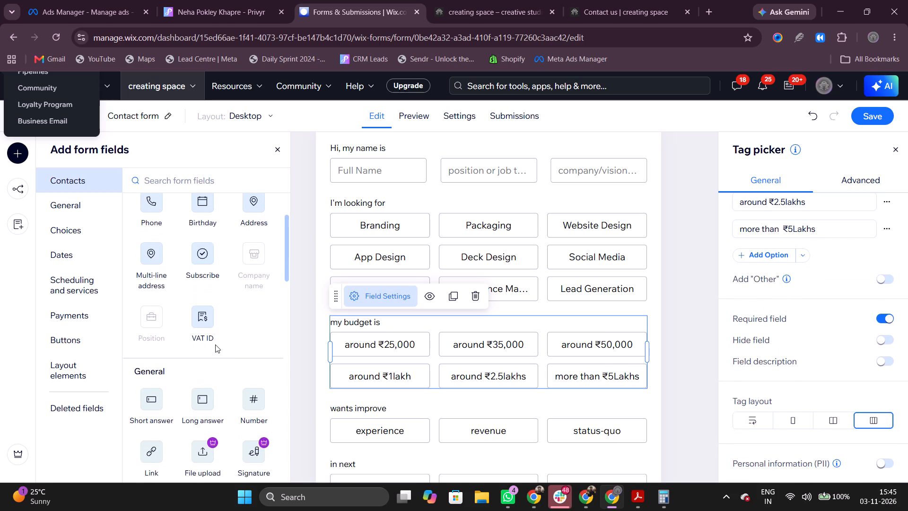
{"action": "scroll", "coordinate": [215, 344], "scroll_direction": "down", "scroll_amount": 5}
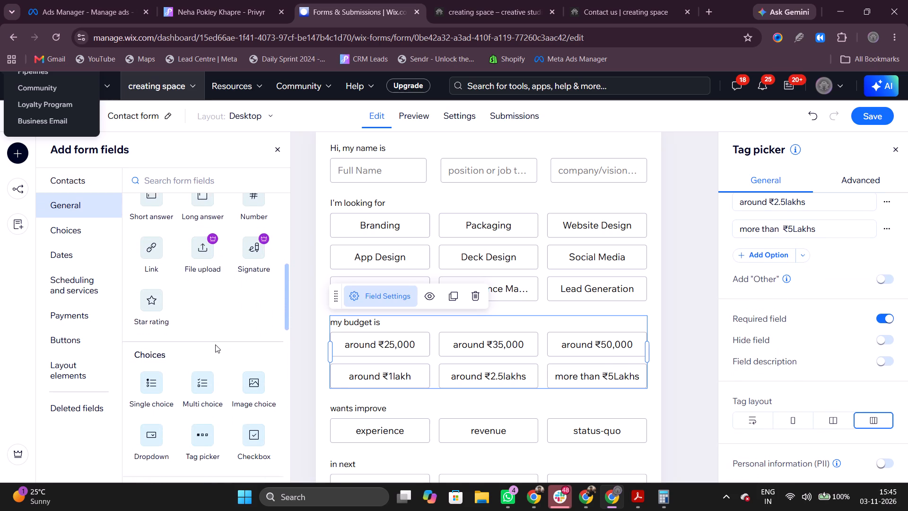
{"action": "scroll", "coordinate": [215, 344], "scroll_direction": "down", "scroll_amount": 5}
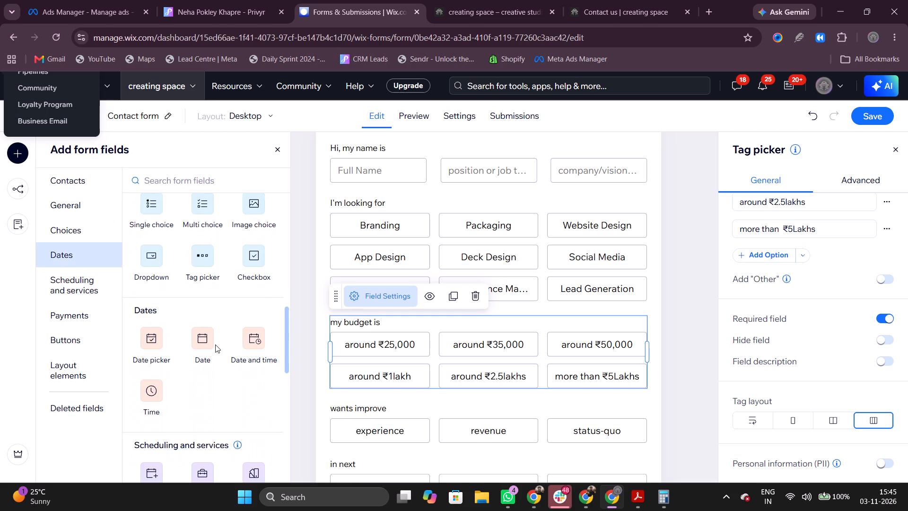
{"action": "scroll", "coordinate": [215, 344], "scroll_direction": "down", "scroll_amount": 5}
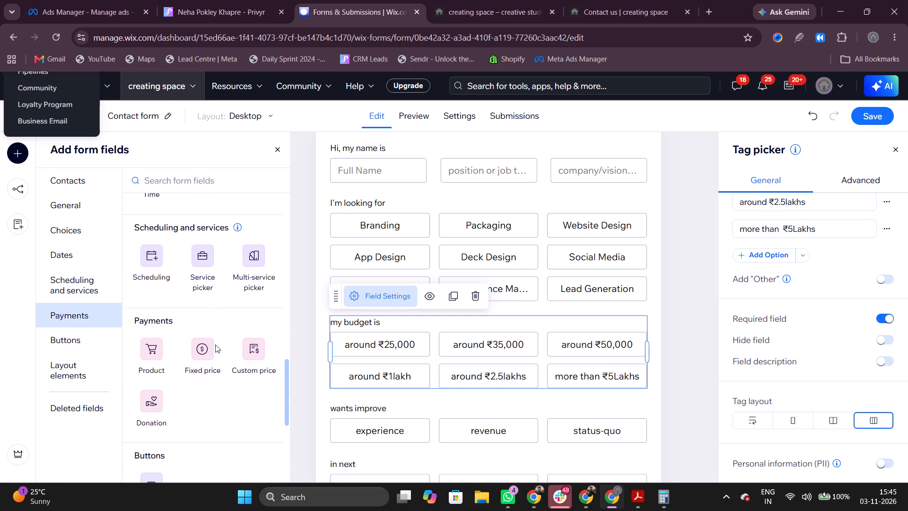
{"action": "scroll", "coordinate": [215, 344], "scroll_direction": "down", "scroll_amount": 4}
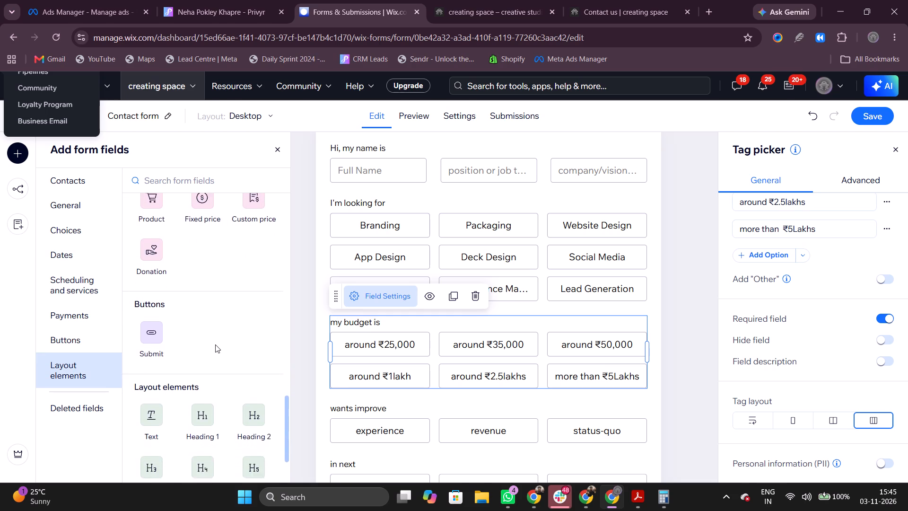
{"action": "scroll", "coordinate": [215, 344], "scroll_direction": "down", "scroll_amount": 4}
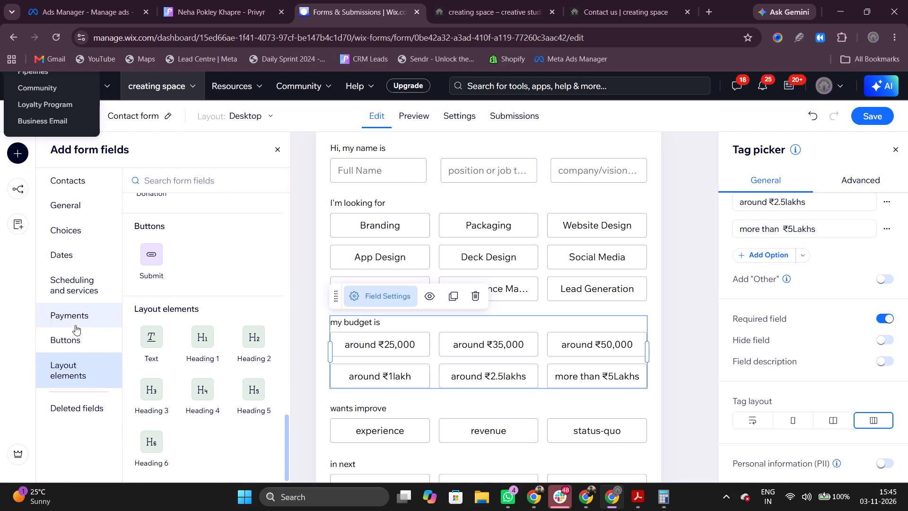
{"action": "scroll", "coordinate": [232, 298], "scroll_direction": "up", "scroll_amount": 8}
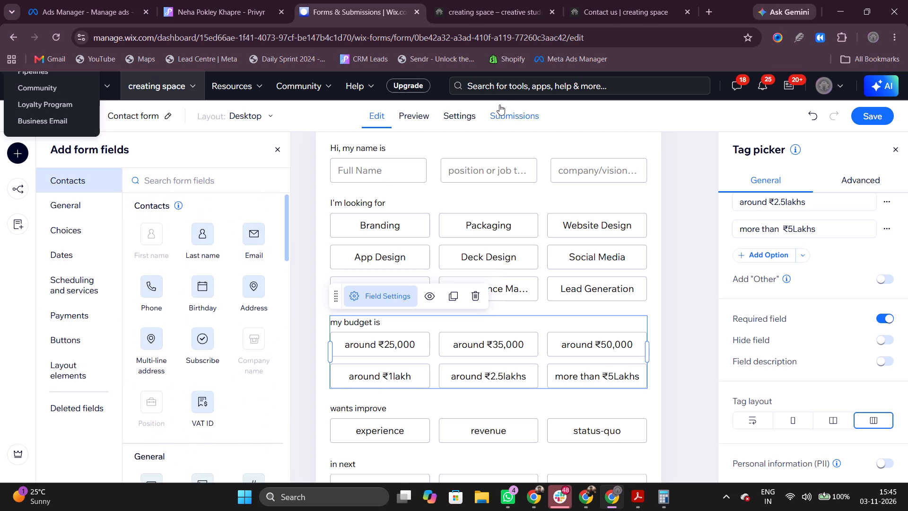
Preview the Contact form in the desktop layout.
{"action": "left_click", "coordinate": [416, 115]}
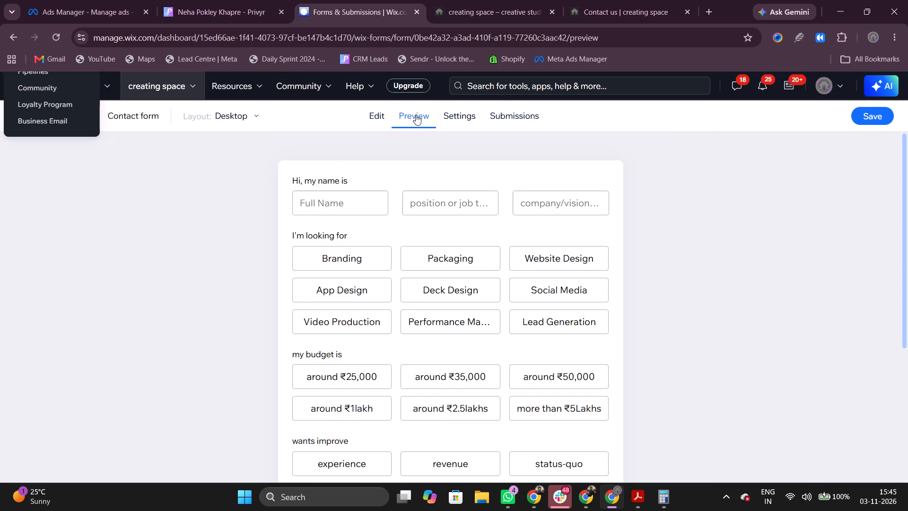
{"action": "scroll", "coordinate": [452, 276], "scroll_direction": "down", "scroll_amount": 6}
Examine the form's settings for the confirmation message, required field style, notifications and automations, and payments setup.
{"action": "left_click", "coordinate": [465, 121]}
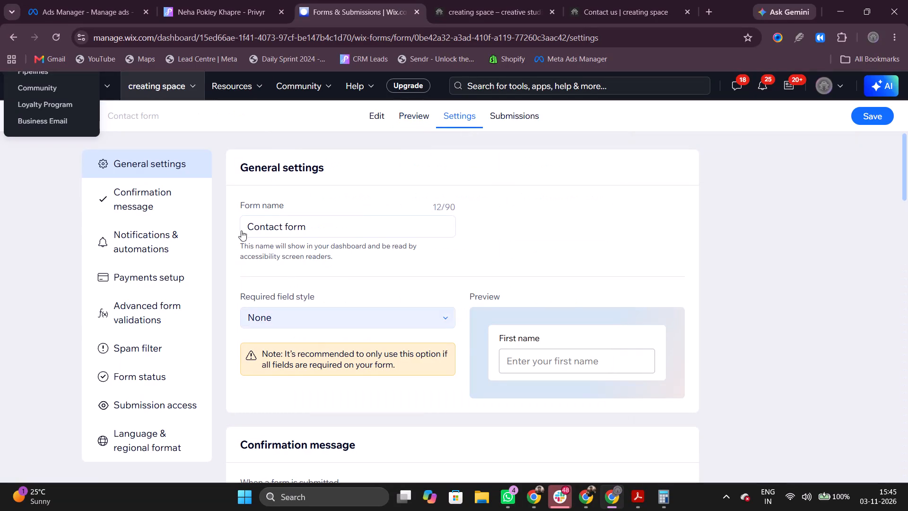
{"action": "left_click", "coordinate": [170, 200]}
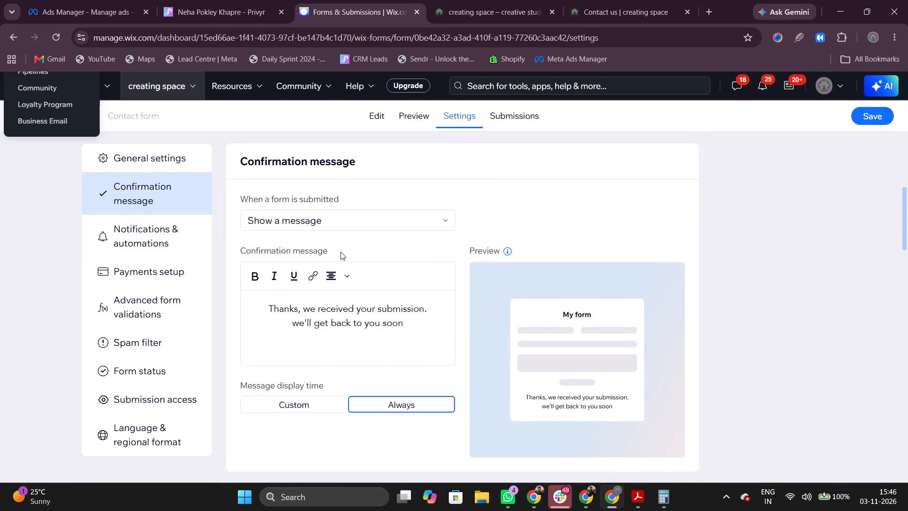
{"action": "scroll", "coordinate": [340, 252], "scroll_direction": "up", "scroll_amount": 2}
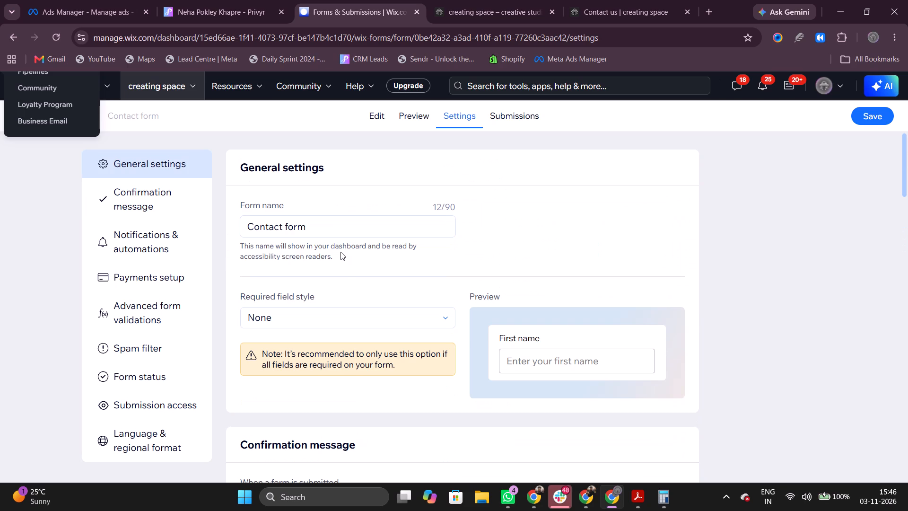
{"action": "scroll", "coordinate": [340, 252], "scroll_direction": "up", "scroll_amount": 3}
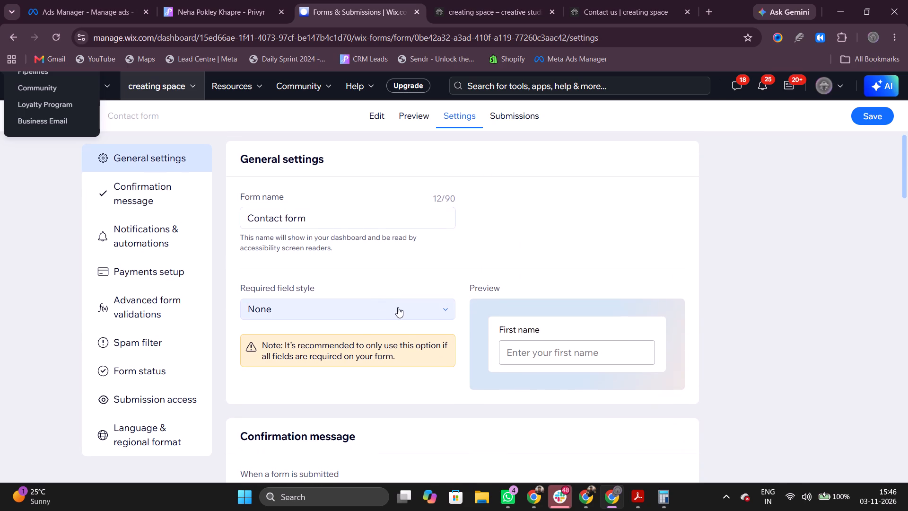
{"action": "left_click", "coordinate": [398, 306]}
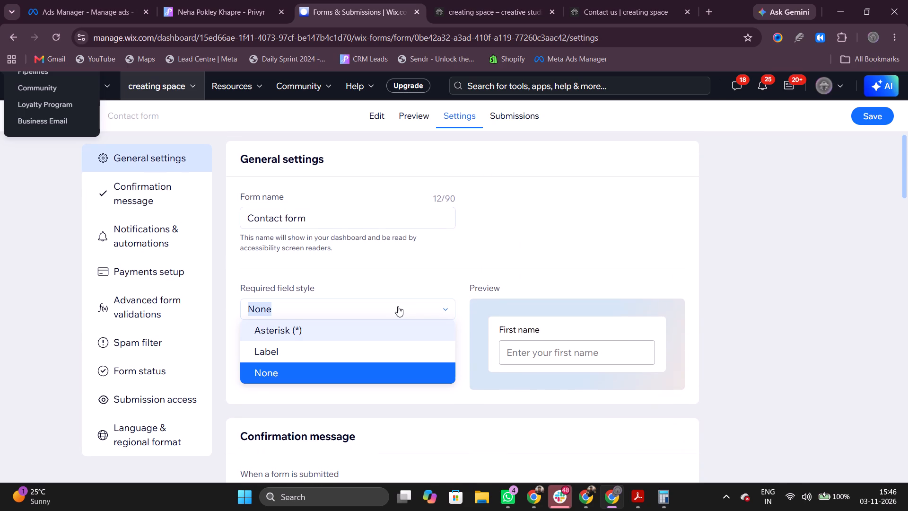
{"action": "left_click", "coordinate": [398, 306]}
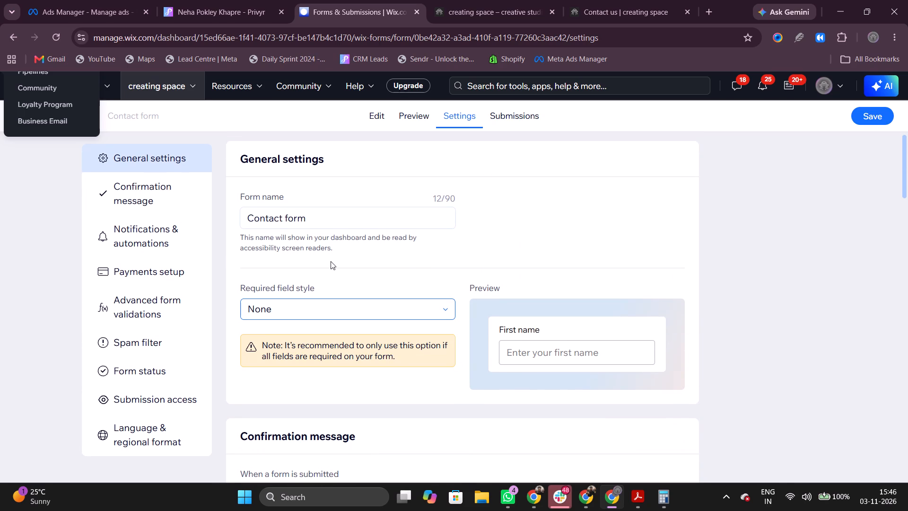
{"action": "left_click", "coordinate": [148, 231]}
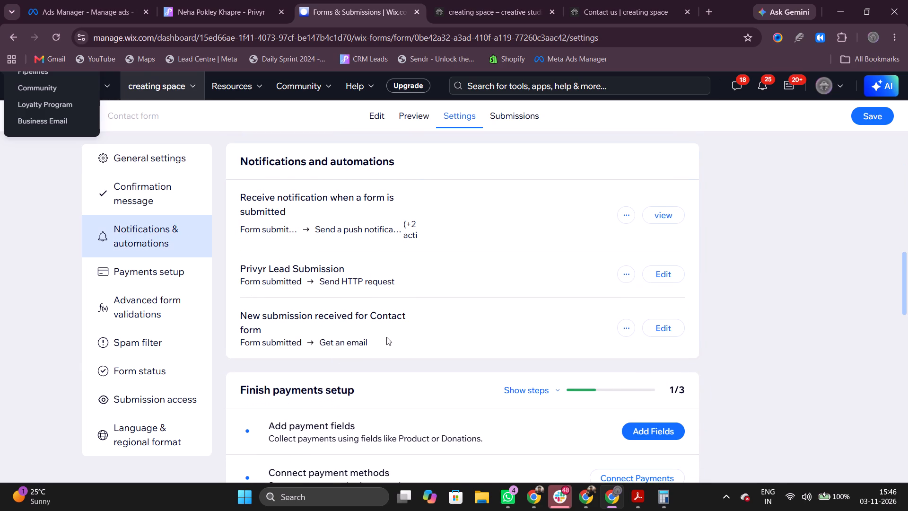
{"action": "left_click", "coordinate": [161, 276]}
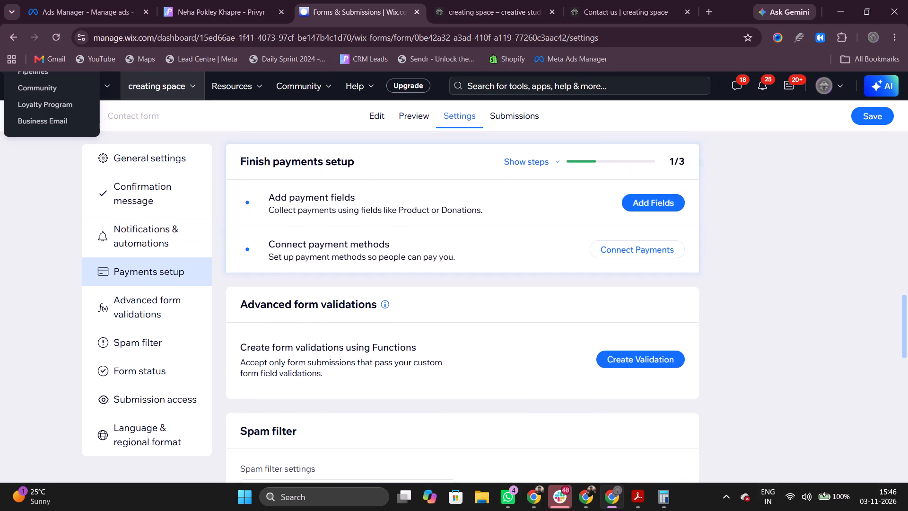
Turn on Autofill contact info under the form's Site member details settings.
{"action": "scroll", "coordinate": [329, 358], "scroll_direction": "down", "scroll_amount": 2}
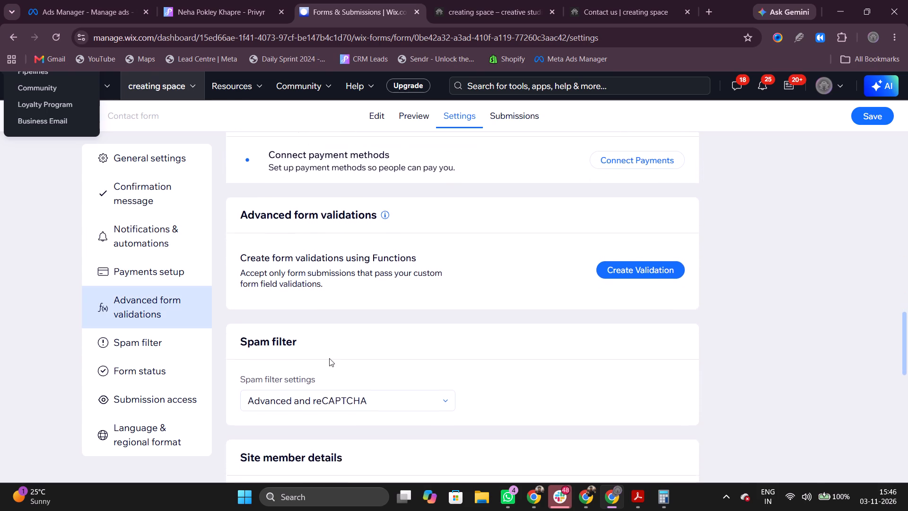
{"action": "scroll", "coordinate": [329, 358], "scroll_direction": "down", "scroll_amount": 3}
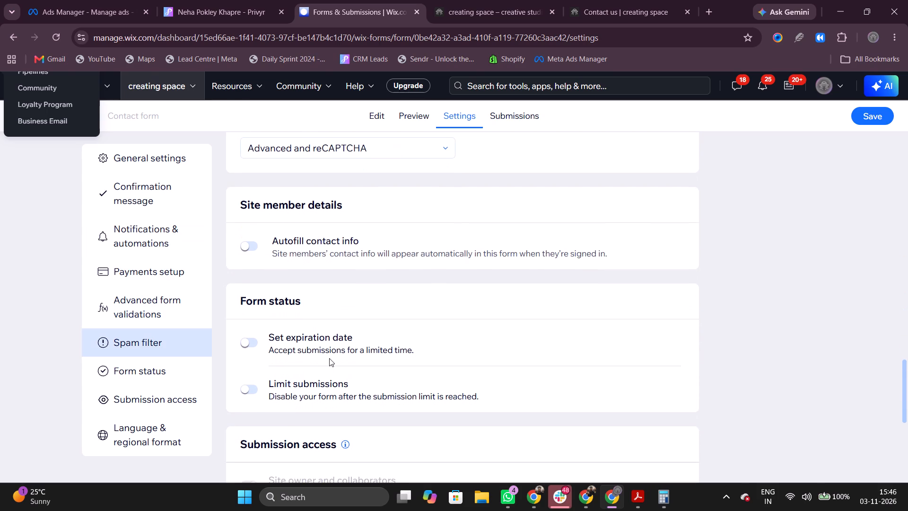
{"action": "scroll", "coordinate": [329, 358], "scroll_direction": "down", "scroll_amount": 1}
{"action": "left_click", "coordinate": [254, 245]}
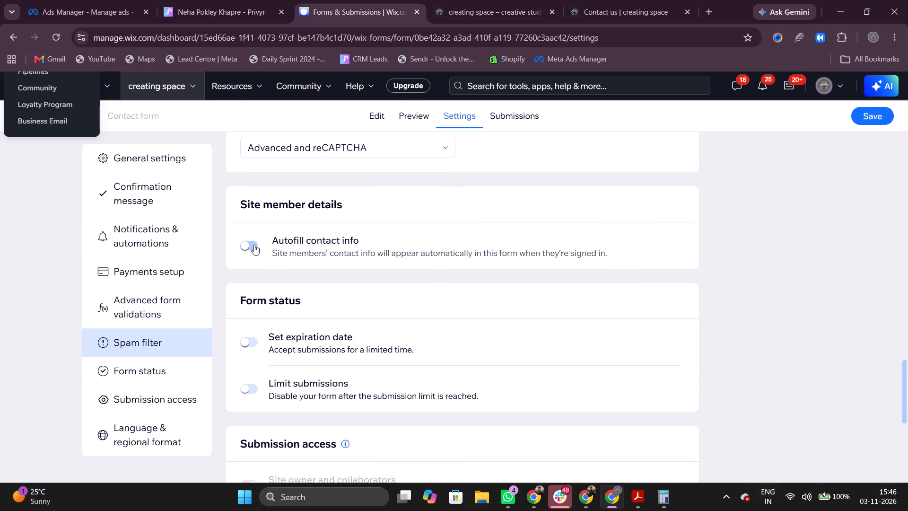
Examine the Form status and Submission access settings of the Contact form.
{"action": "scroll", "coordinate": [413, 267], "scroll_direction": "down", "scroll_amount": 1}
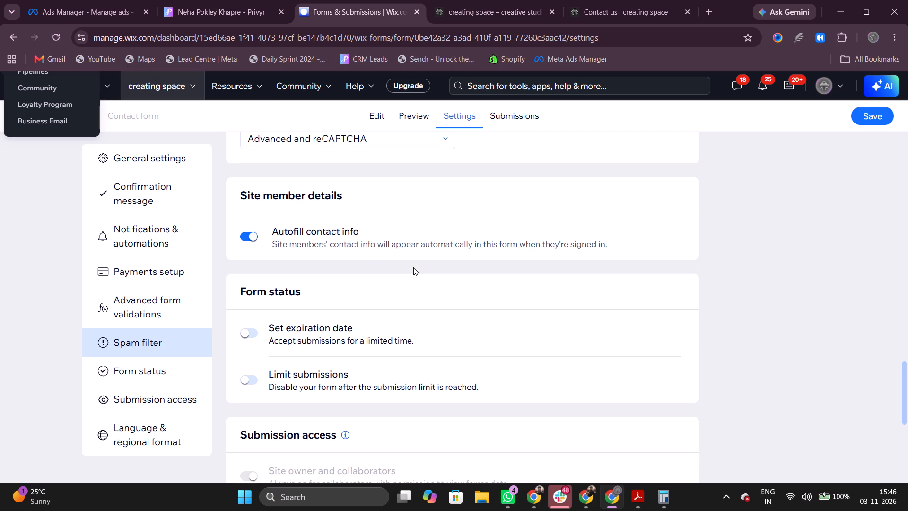
{"action": "scroll", "coordinate": [413, 267], "scroll_direction": "down", "scroll_amount": 1}
{"action": "scroll", "coordinate": [368, 274], "scroll_direction": "up", "scroll_amount": 1}
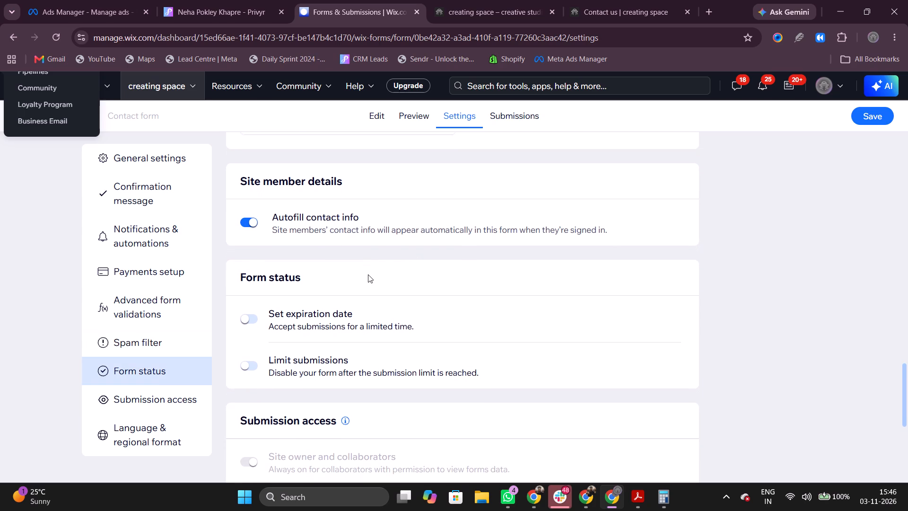
{"action": "scroll", "coordinate": [368, 274], "scroll_direction": "up", "scroll_amount": 2}
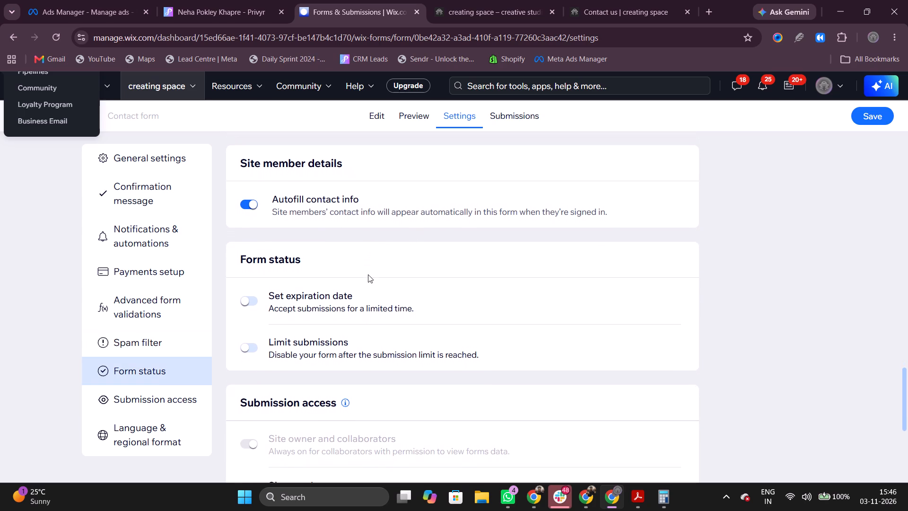
{"action": "scroll", "coordinate": [368, 274], "scroll_direction": "up", "scroll_amount": 3}
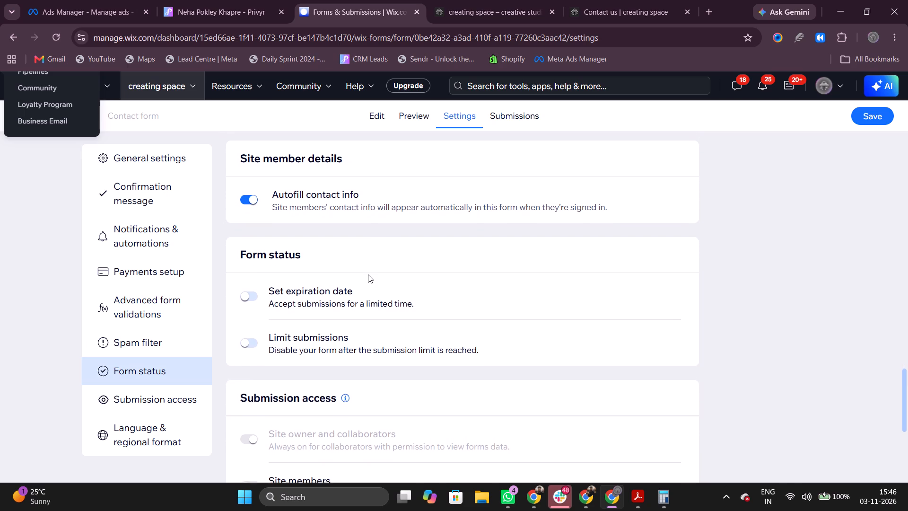
{"action": "scroll", "coordinate": [368, 274], "scroll_direction": "up", "scroll_amount": 1}
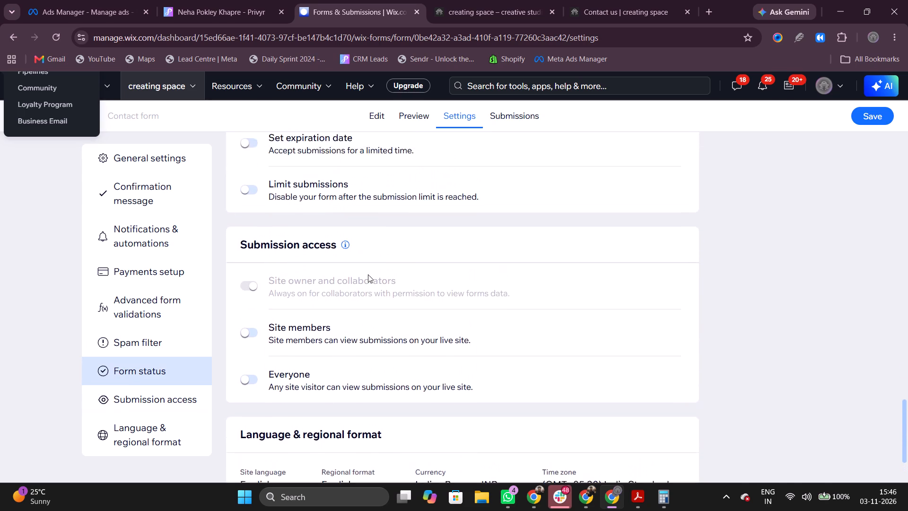
{"action": "scroll", "coordinate": [368, 274], "scroll_direction": "up", "scroll_amount": 1}
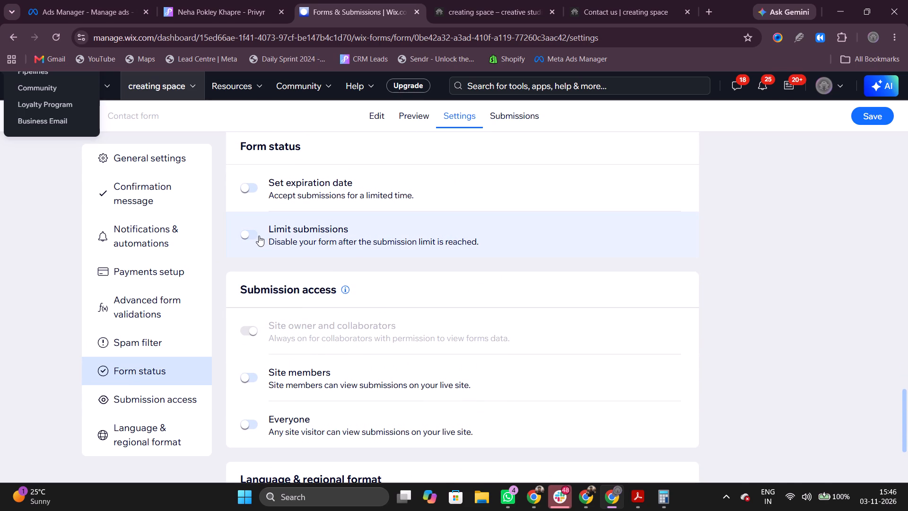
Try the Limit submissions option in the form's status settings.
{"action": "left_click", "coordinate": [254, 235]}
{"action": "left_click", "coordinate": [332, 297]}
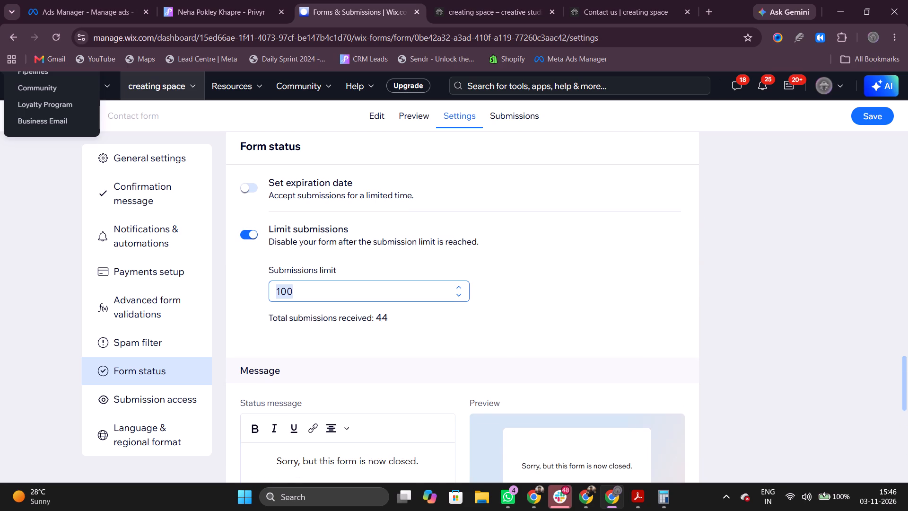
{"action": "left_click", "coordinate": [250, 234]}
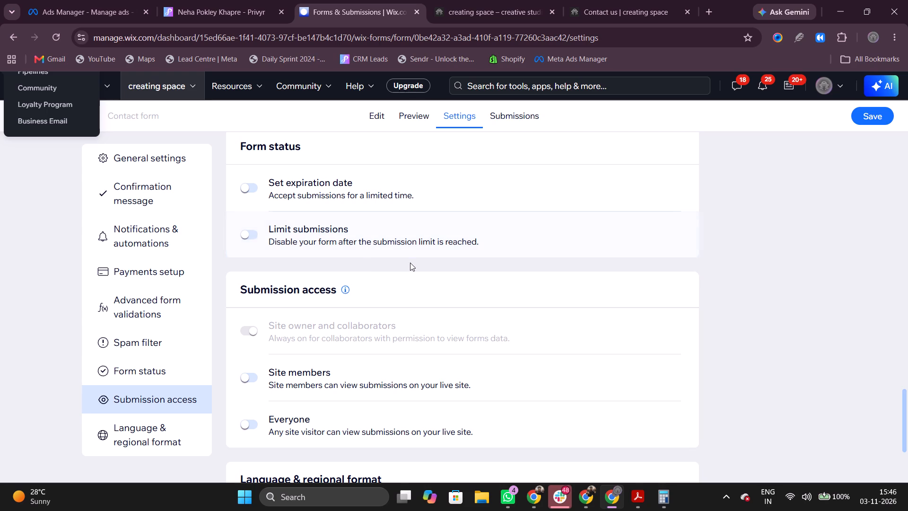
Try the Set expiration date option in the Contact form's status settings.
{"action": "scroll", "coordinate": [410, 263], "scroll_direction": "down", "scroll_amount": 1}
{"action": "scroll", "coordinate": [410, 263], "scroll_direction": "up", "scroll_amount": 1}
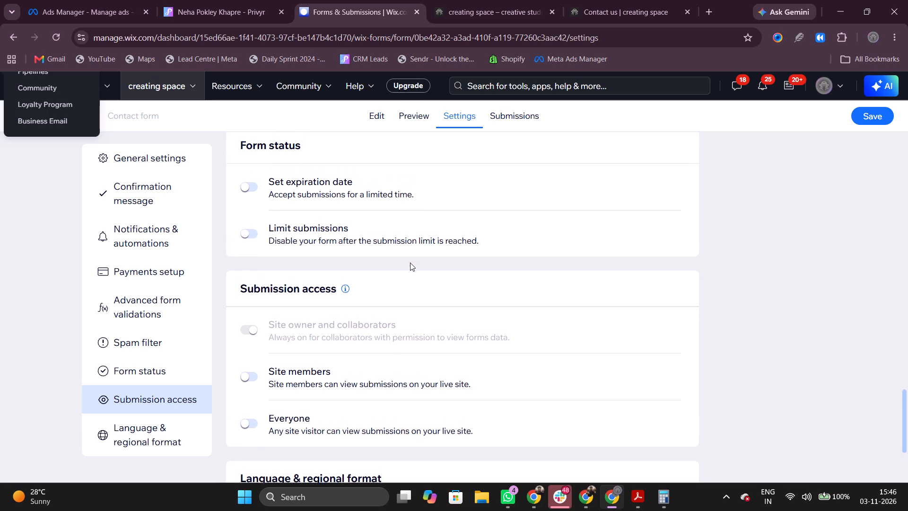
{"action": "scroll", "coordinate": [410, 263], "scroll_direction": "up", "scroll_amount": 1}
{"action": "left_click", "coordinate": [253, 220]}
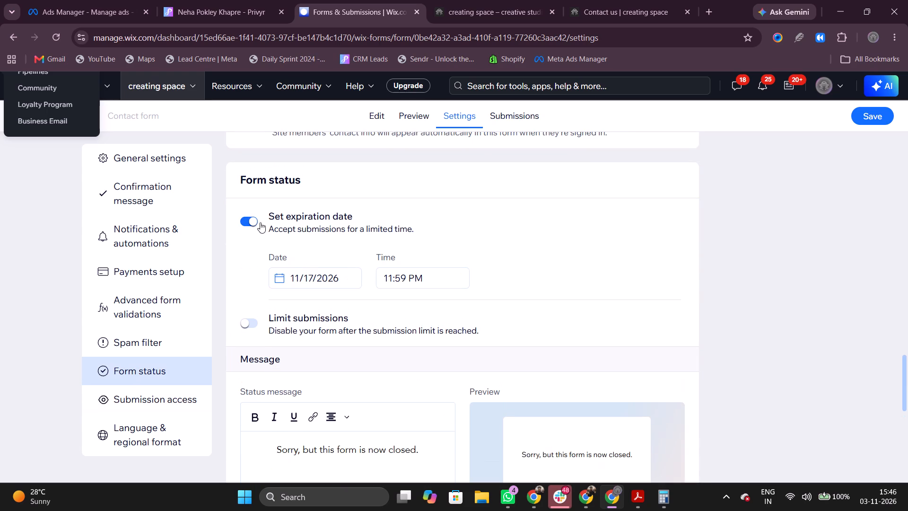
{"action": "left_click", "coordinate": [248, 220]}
Examine the form's Submission access options and its Language & regional format settings.
{"action": "scroll", "coordinate": [338, 294], "scroll_direction": "down", "scroll_amount": 1}
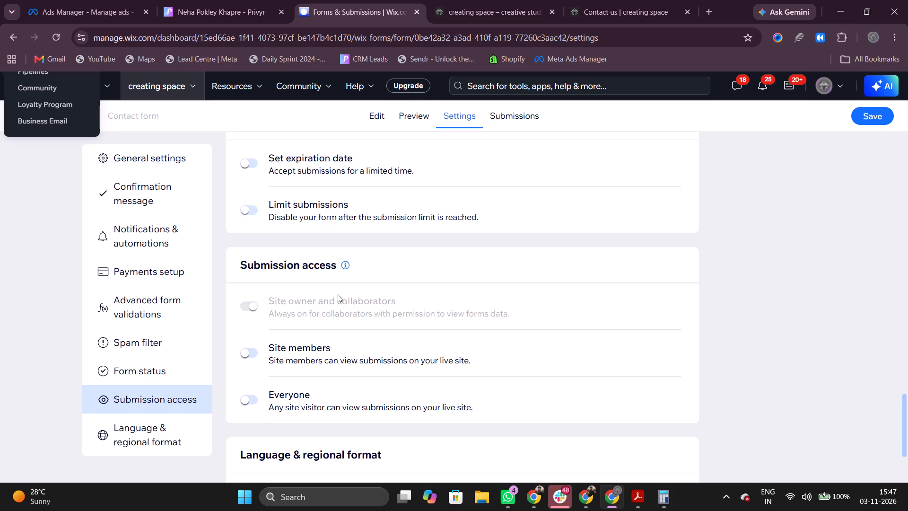
{"action": "scroll", "coordinate": [338, 294], "scroll_direction": "down", "scroll_amount": 1}
{"action": "scroll", "coordinate": [372, 254], "scroll_direction": "down", "scroll_amount": 1}
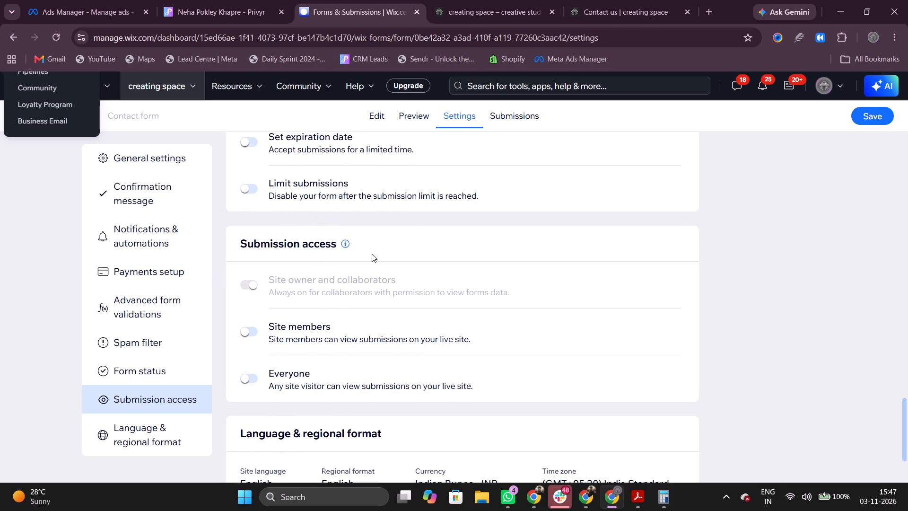
{"action": "scroll", "coordinate": [372, 254], "scroll_direction": "down", "scroll_amount": 3}
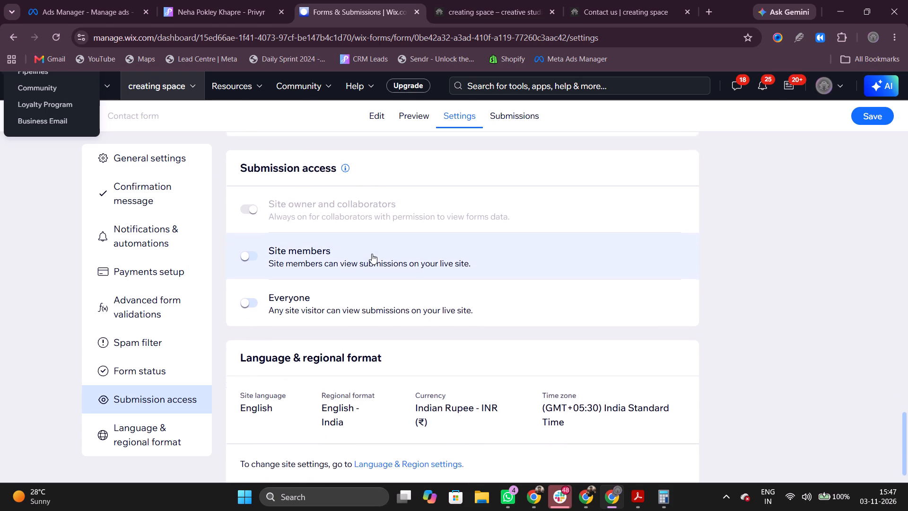
{"action": "scroll", "coordinate": [372, 254], "scroll_direction": "down", "scroll_amount": 1}
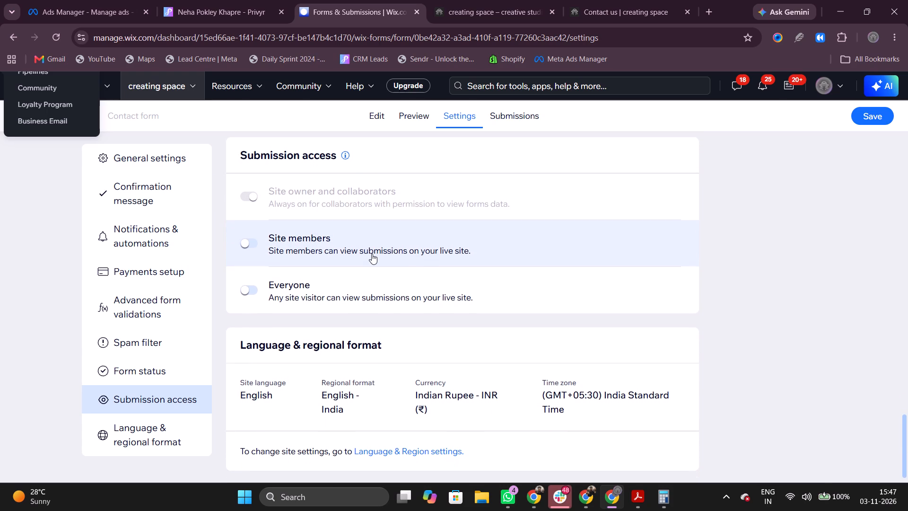
{"action": "scroll", "coordinate": [372, 254], "scroll_direction": "down", "scroll_amount": 1}
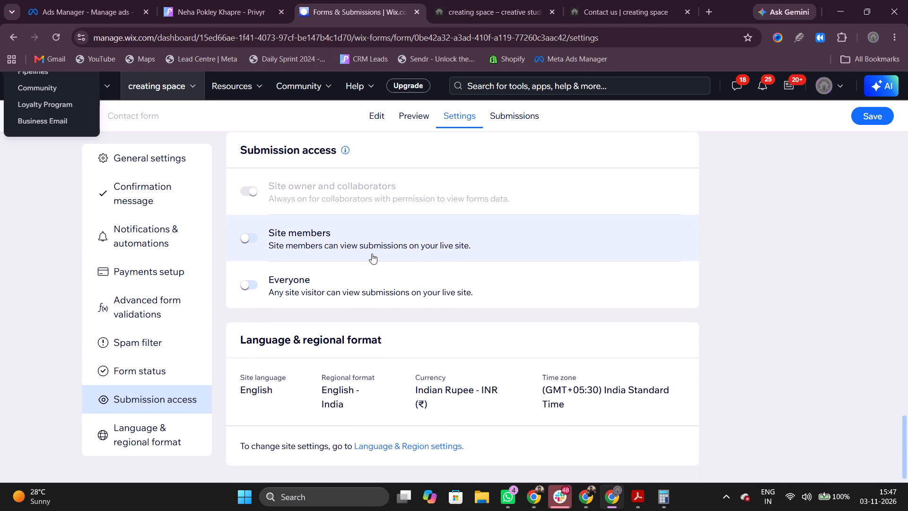
{"action": "scroll", "coordinate": [372, 254], "scroll_direction": "down", "scroll_amount": 1}
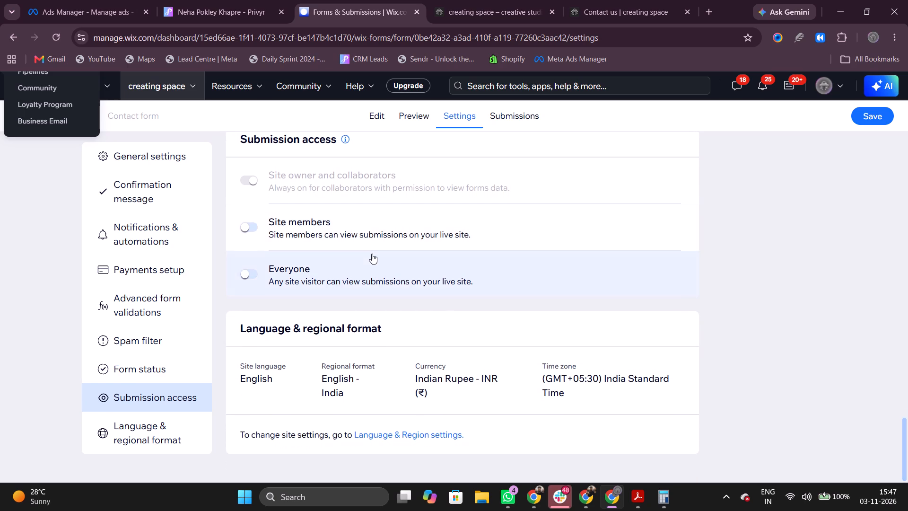
{"action": "scroll", "coordinate": [372, 254], "scroll_direction": "down", "scroll_amount": 1}
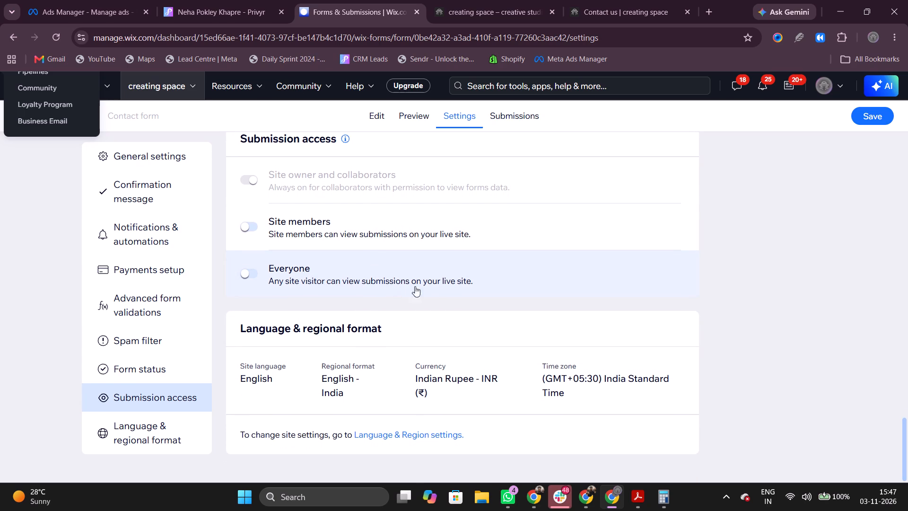
{"action": "scroll", "coordinate": [419, 370], "scroll_direction": "down", "scroll_amount": 3}
Change what happens when the form is submitted to Redirect to a URL in the Confirmation message settings.
{"action": "scroll", "coordinate": [450, 261], "scroll_direction": "up", "scroll_amount": 7}
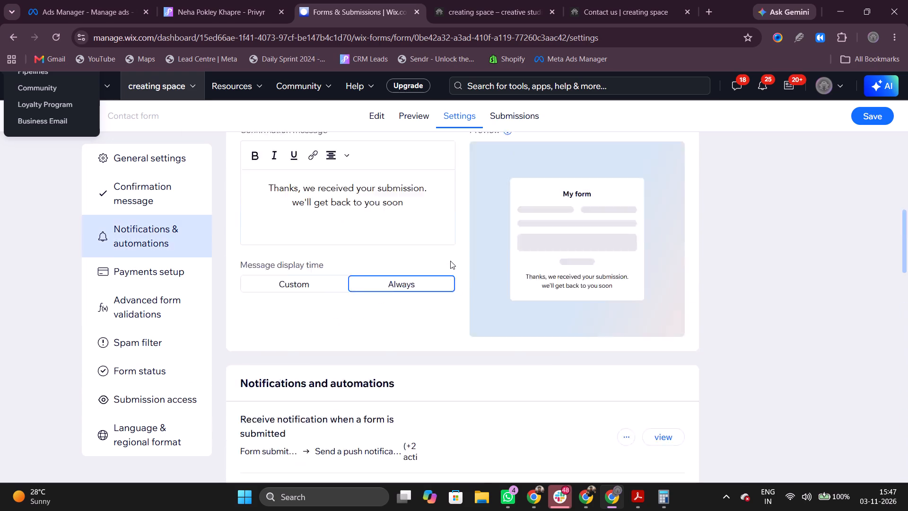
{"action": "scroll", "coordinate": [450, 261], "scroll_direction": "up", "scroll_amount": 3}
{"action": "scroll", "coordinate": [379, 300], "scroll_direction": "down", "scroll_amount": 3}
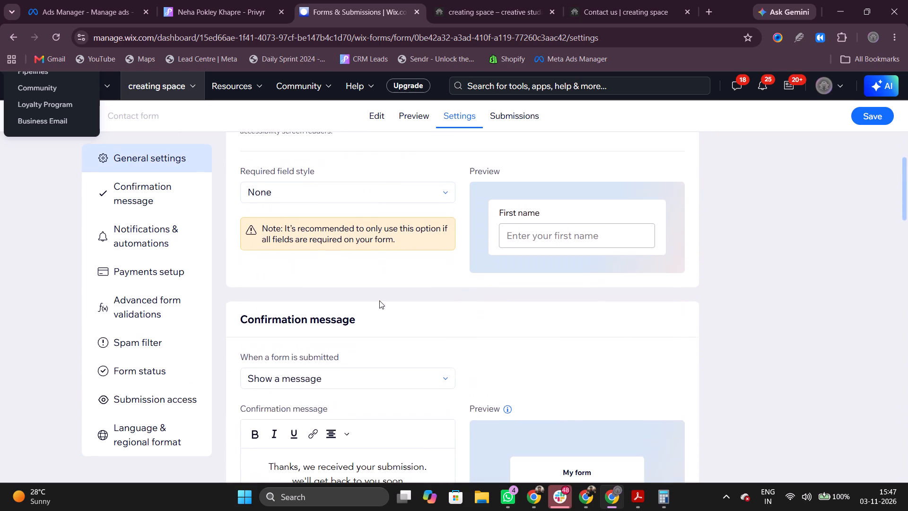
{"action": "scroll", "coordinate": [379, 300], "scroll_direction": "down", "scroll_amount": 2}
{"action": "scroll", "coordinate": [425, 255], "scroll_direction": "down", "scroll_amount": 1}
{"action": "left_click", "coordinate": [420, 269]}
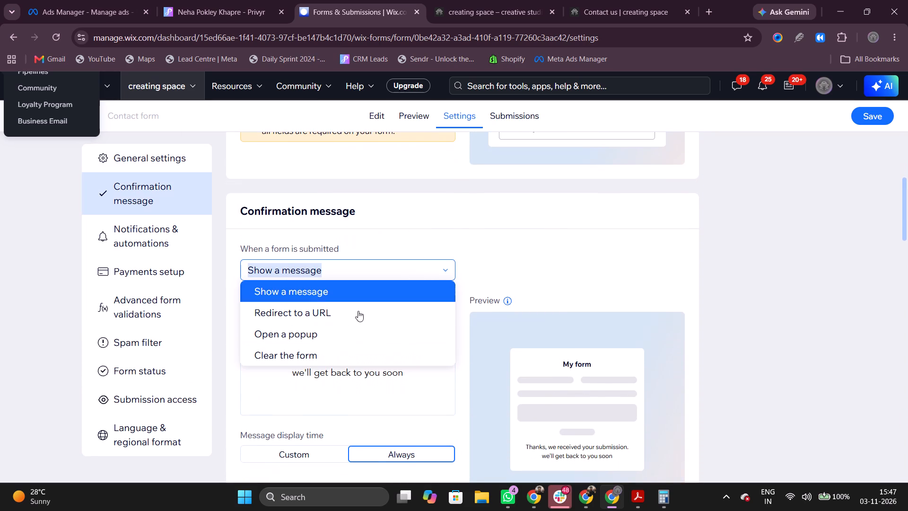
{"action": "left_click", "coordinate": [351, 315]}
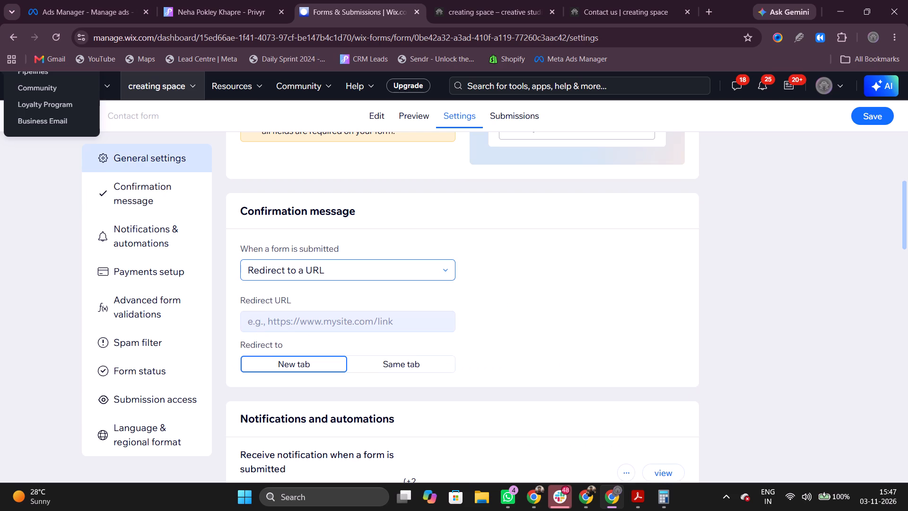
Open the bookmarked 15 Min Meeting booking page on Cal.com in a new tab of the Work-profile Chrome window.
{"action": "left_click", "coordinate": [350, 319]}
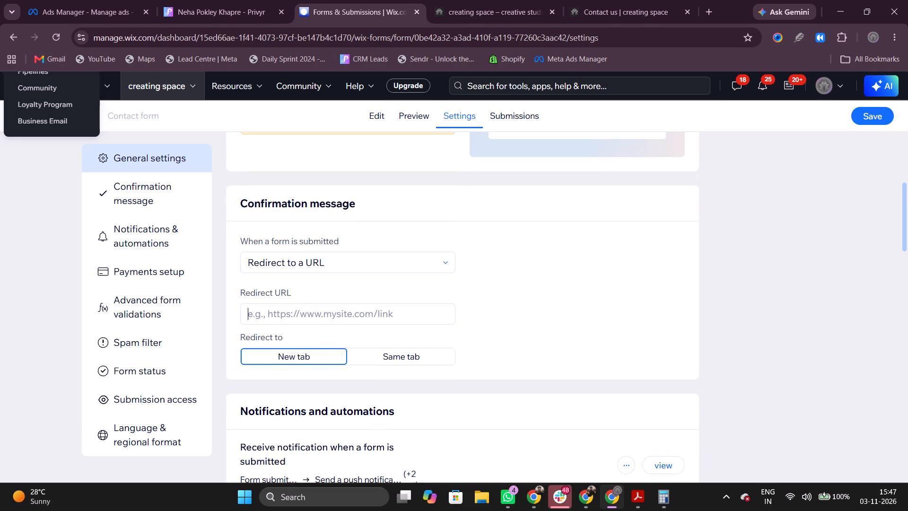
{"action": "left_click", "coordinate": [708, 11]}
{"action": "left_click", "coordinate": [590, 500]}
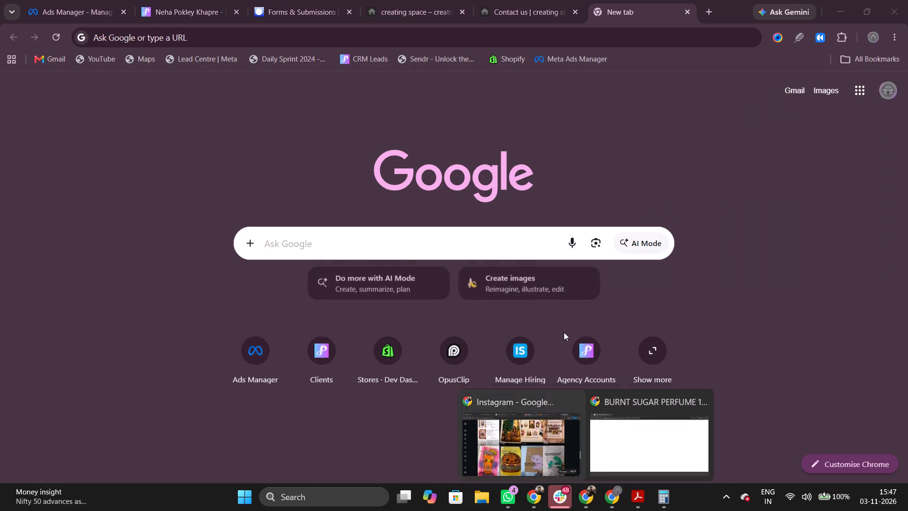
{"action": "left_click", "coordinate": [534, 425]}
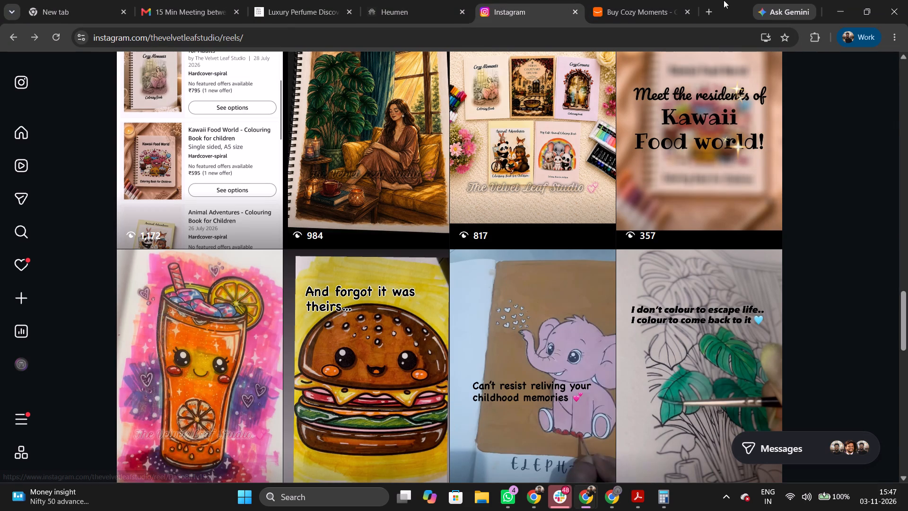
{"action": "left_click", "coordinate": [723, 1]}
{"action": "left_click", "coordinate": [706, 14]}
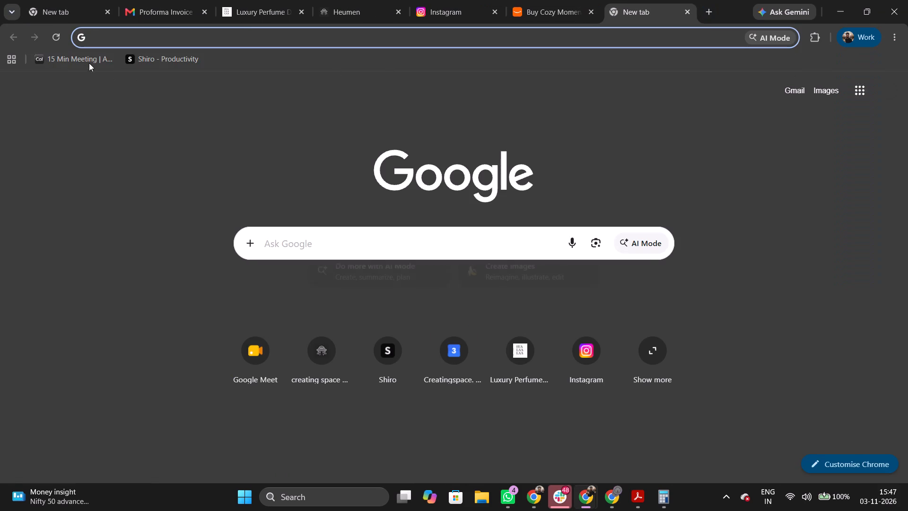
{"action": "left_click", "coordinate": [87, 61]}
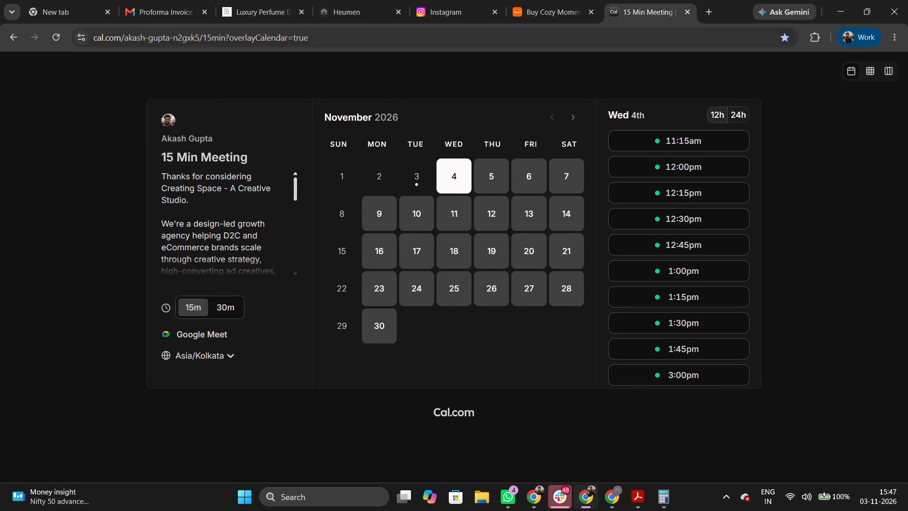
Set the booking page's meeting duration to 30m and copy the resulting page link.
{"action": "left_click", "coordinate": [228, 309]}
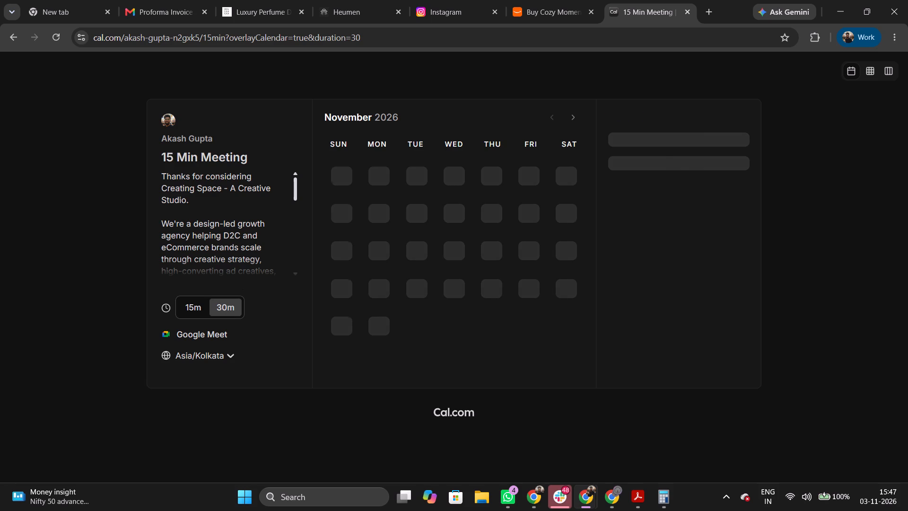
{"action": "scroll", "coordinate": [231, 201], "scroll_direction": "down", "scroll_amount": 4}
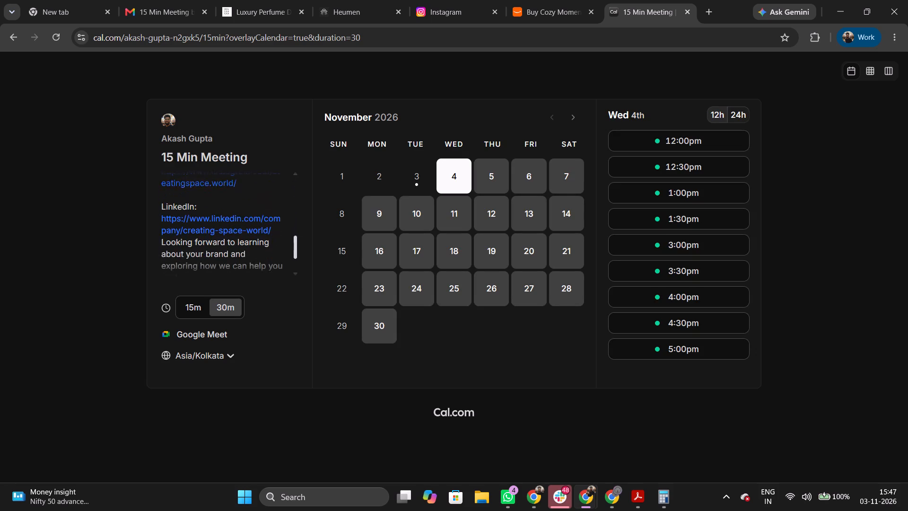
{"action": "scroll", "coordinate": [231, 201], "scroll_direction": "up", "scroll_amount": 5}
{"action": "scroll", "coordinate": [231, 201], "scroll_direction": "down", "scroll_amount": 6}
{"action": "scroll", "coordinate": [231, 201], "scroll_direction": "up", "scroll_amount": 6}
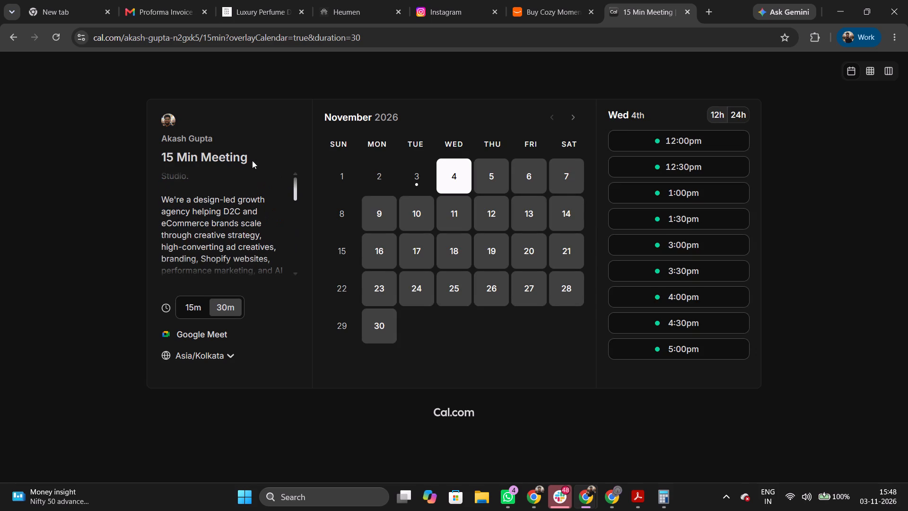
{"action": "left_click", "coordinate": [373, 39]}
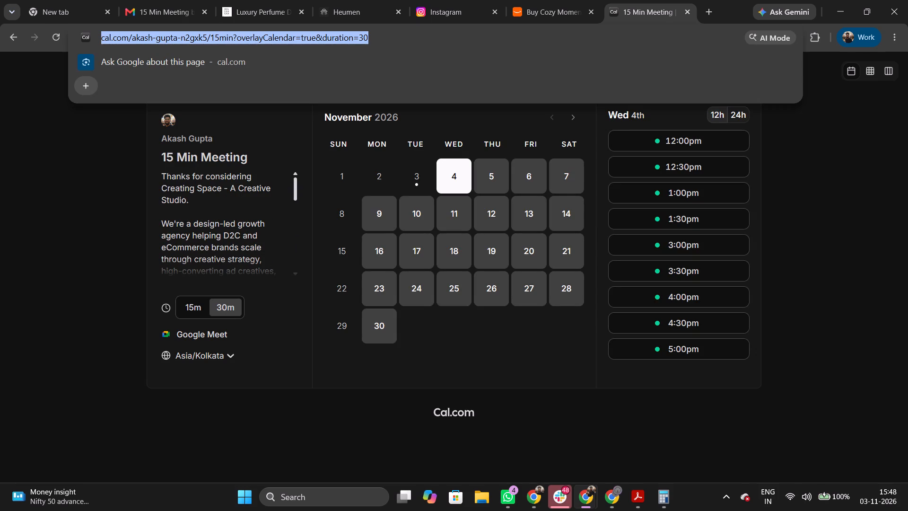
{"action": "key", "text": "ctrl+c"}
{"action": "key", "text": "ctrl+c"}
Switch back to the Wix Contact form settings and enter the copied 30-minute Cal.com booking link as the Redirect URL.
{"action": "key", "text": "alt+Tab"}
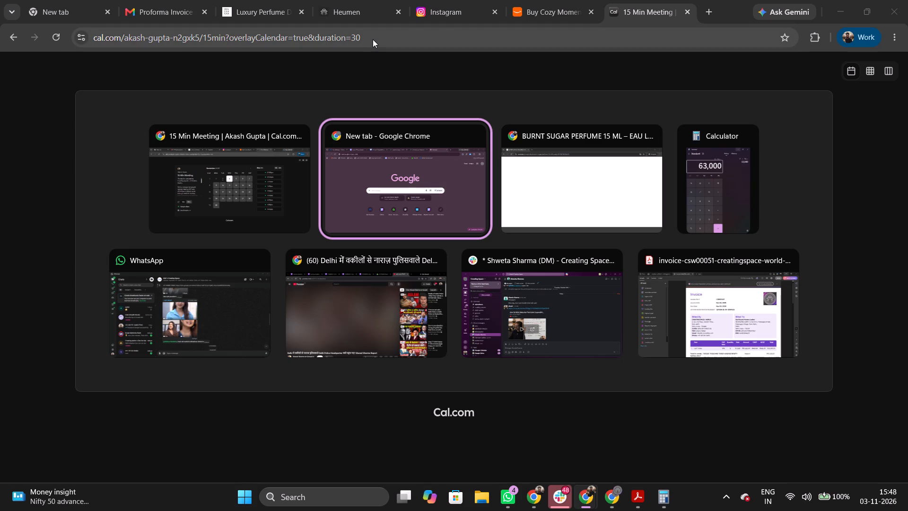
{"action": "key", "text": "alt+Tab"}
{"action": "key", "text": "alt+Tab"}
{"action": "key", "text": "alt+Tab"}
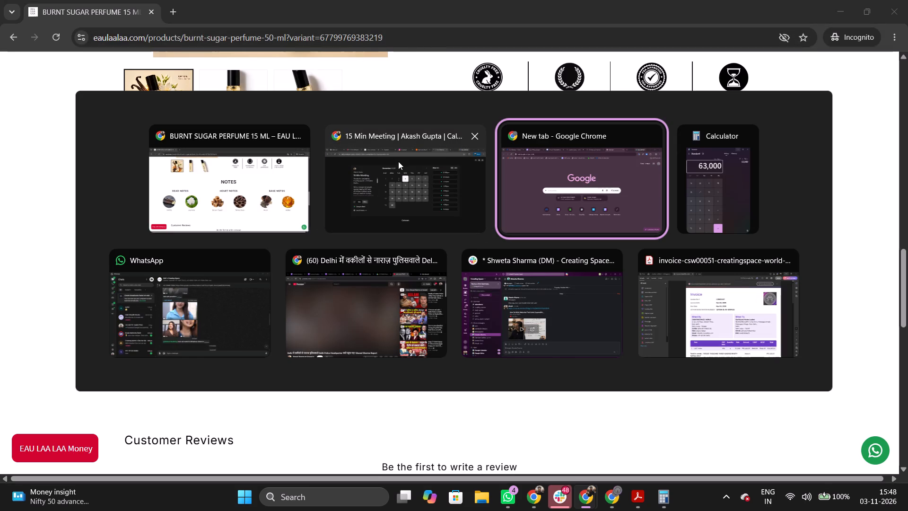
{"action": "left_click", "coordinate": [408, 188], "text": "alt"}
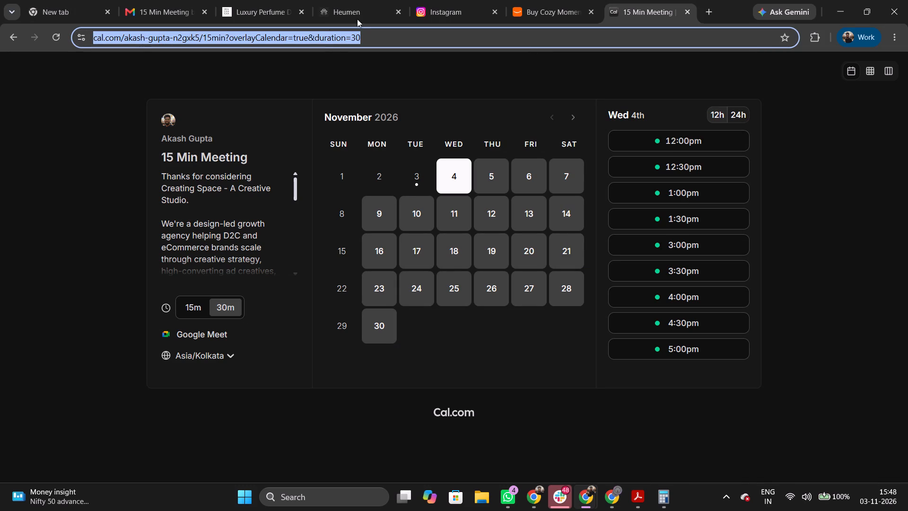
{"action": "left_click", "coordinate": [611, 505]}
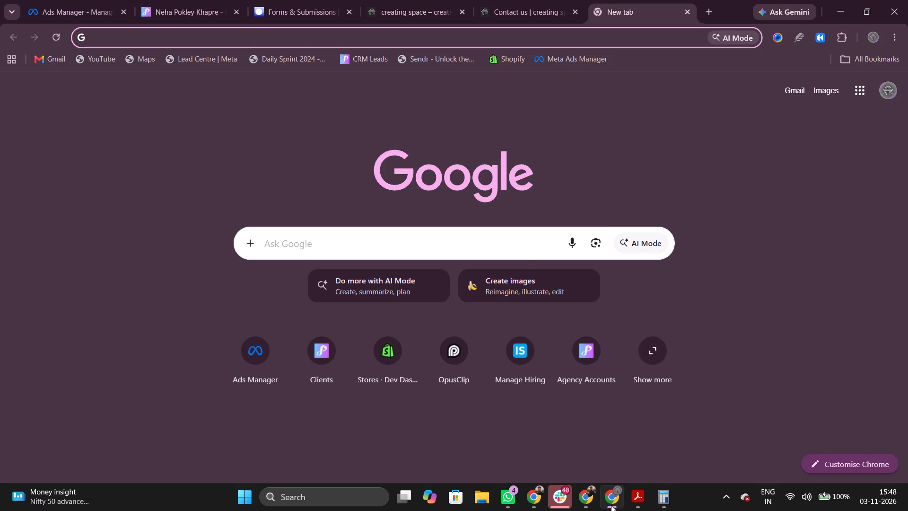
{"action": "left_click", "coordinate": [338, 1]}
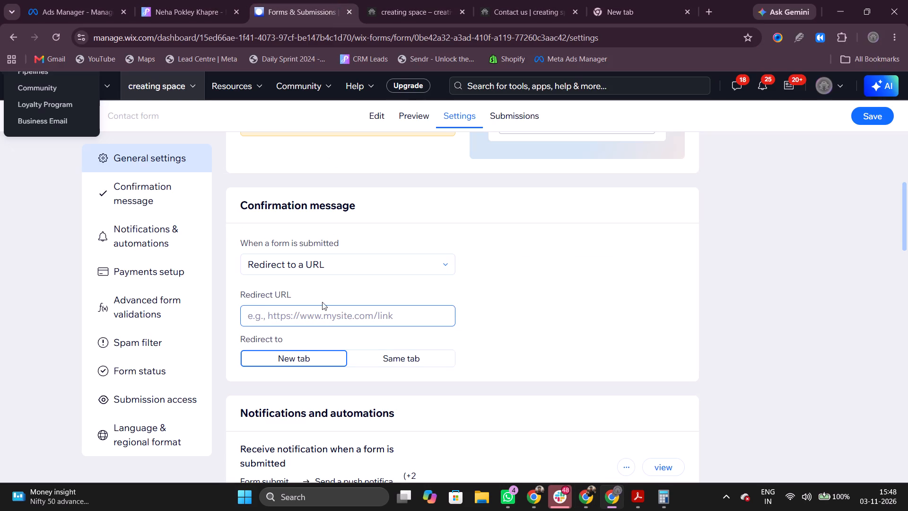
{"action": "left_click", "coordinate": [318, 313]}
{"action": "key", "text": "ctrl+v"}
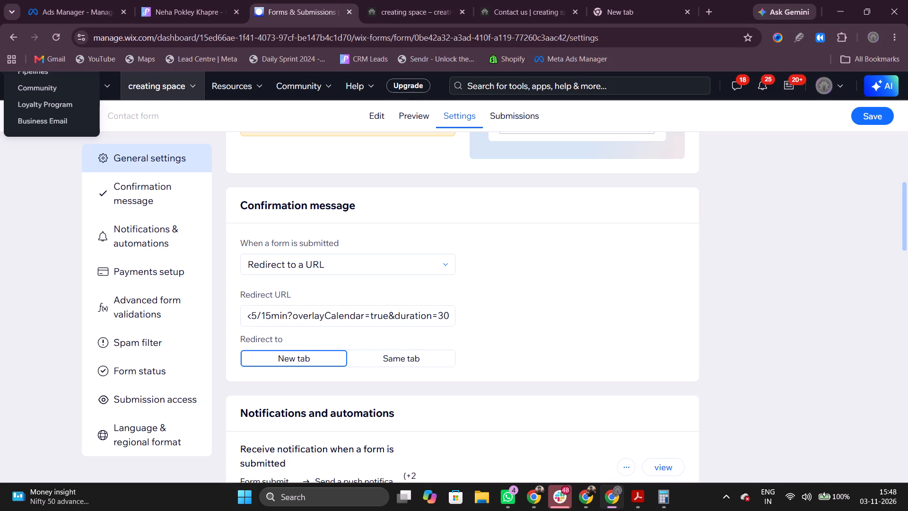
{"action": "left_click", "coordinate": [495, 334]}
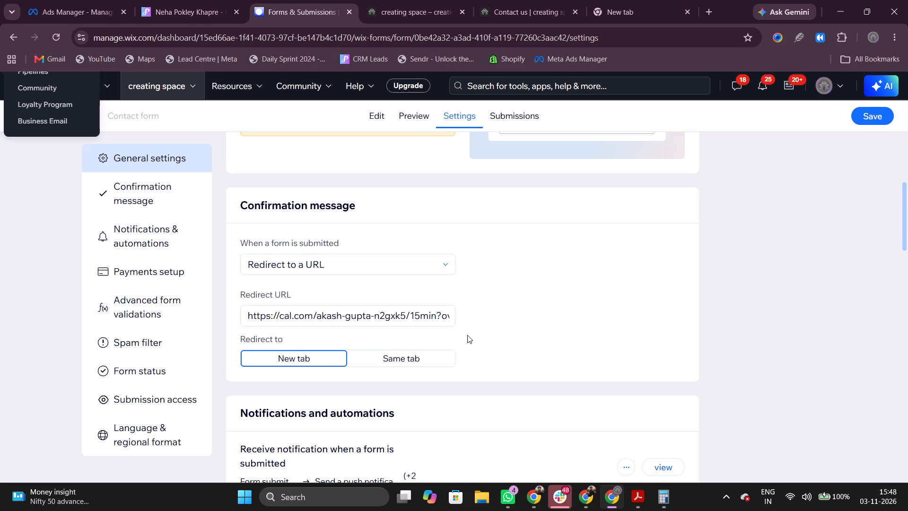
Review the form's redirect, notifications and automations, payments setup, validations, spam filter, site member details and form status settings.
{"action": "scroll", "coordinate": [466, 335], "scroll_direction": "down", "scroll_amount": 1}
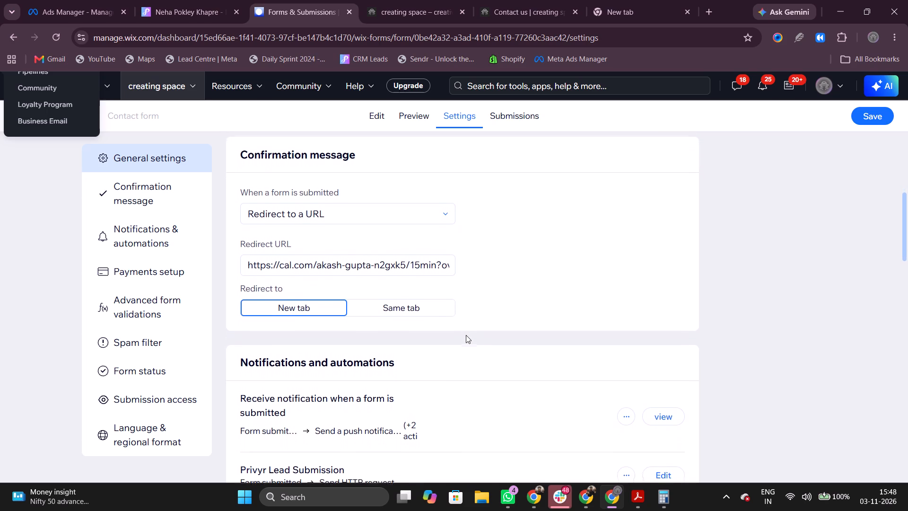
{"action": "scroll", "coordinate": [466, 335], "scroll_direction": "down", "scroll_amount": 1}
{"action": "scroll", "coordinate": [466, 335], "scroll_direction": "up", "scroll_amount": 2}
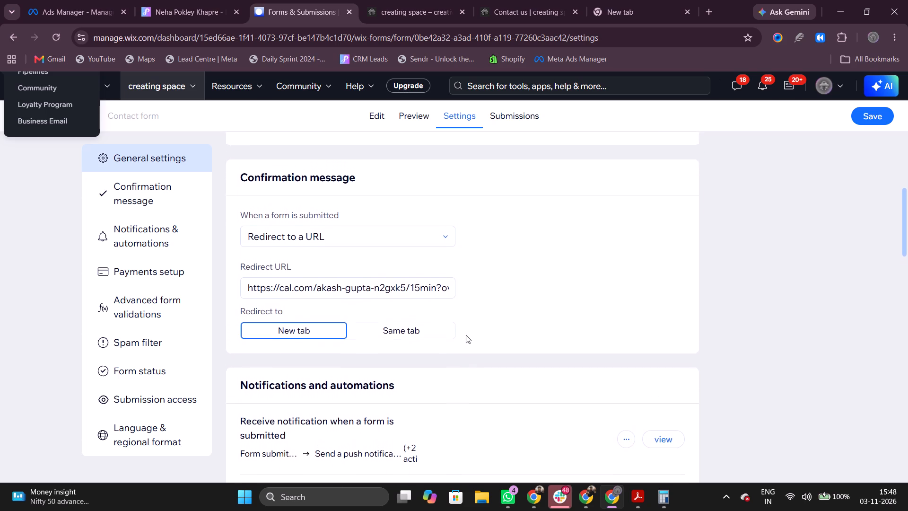
{"action": "scroll", "coordinate": [466, 335], "scroll_direction": "up", "scroll_amount": 1}
{"action": "scroll", "coordinate": [466, 335], "scroll_direction": "down", "scroll_amount": 1}
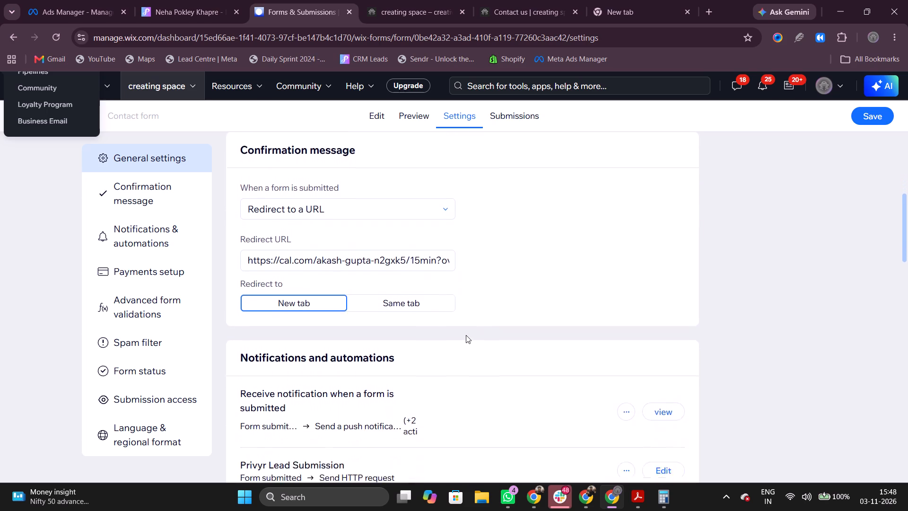
{"action": "scroll", "coordinate": [466, 335], "scroll_direction": "down", "scroll_amount": 4}
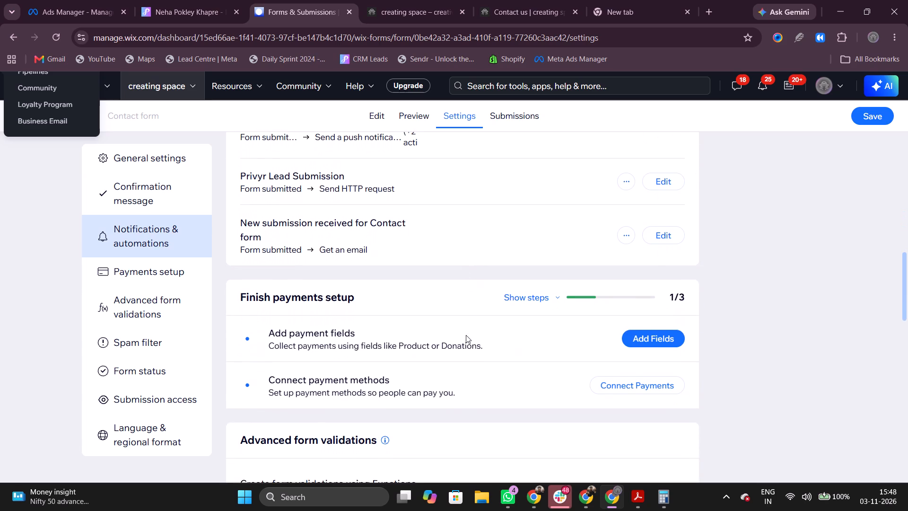
{"action": "scroll", "coordinate": [466, 335], "scroll_direction": "down", "scroll_amount": 4}
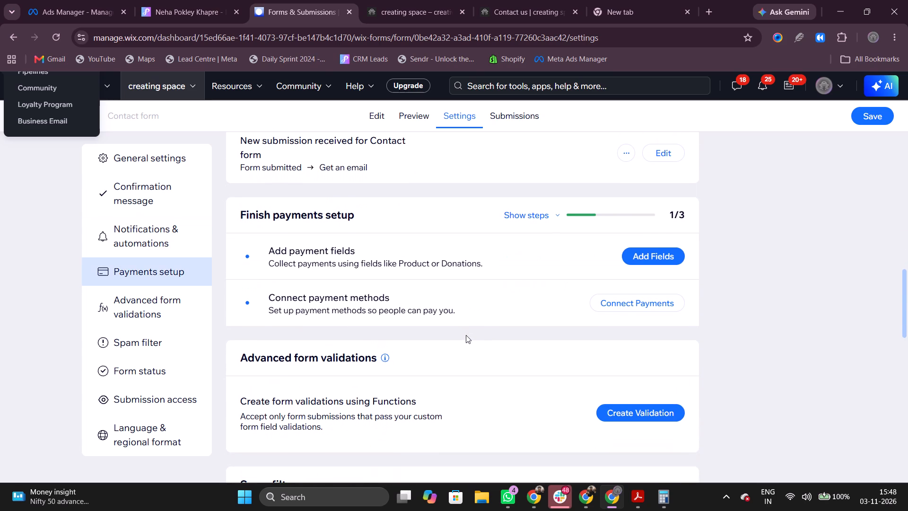
{"action": "scroll", "coordinate": [466, 335], "scroll_direction": "down", "scroll_amount": 3}
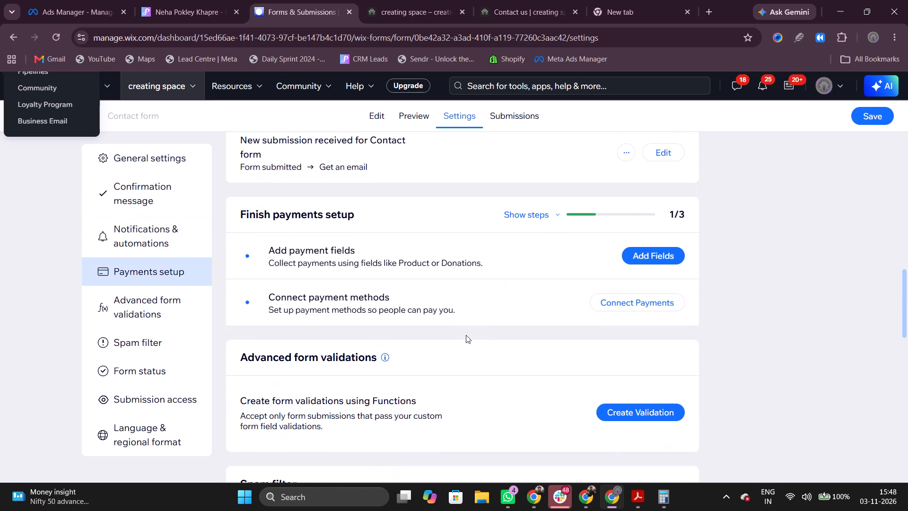
{"action": "scroll", "coordinate": [466, 335], "scroll_direction": "down", "scroll_amount": 1}
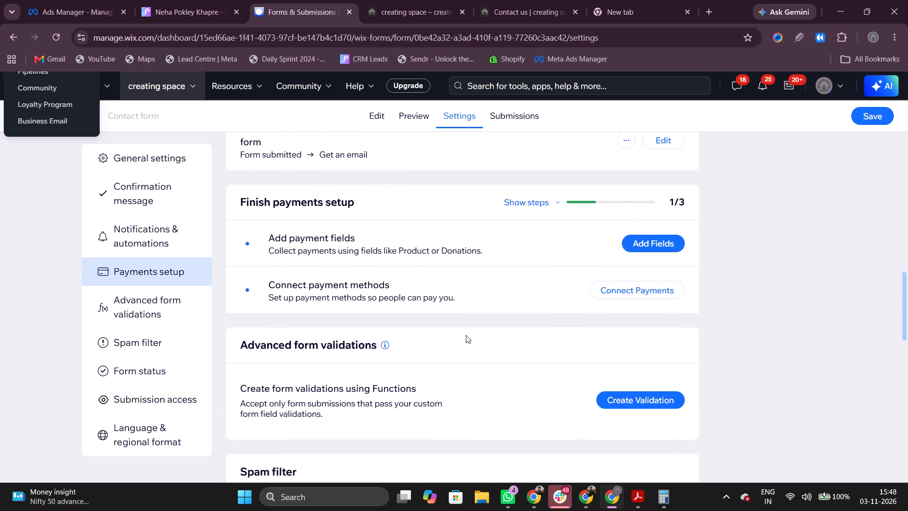
{"action": "scroll", "coordinate": [497, 306], "scroll_direction": "down", "scroll_amount": 1}
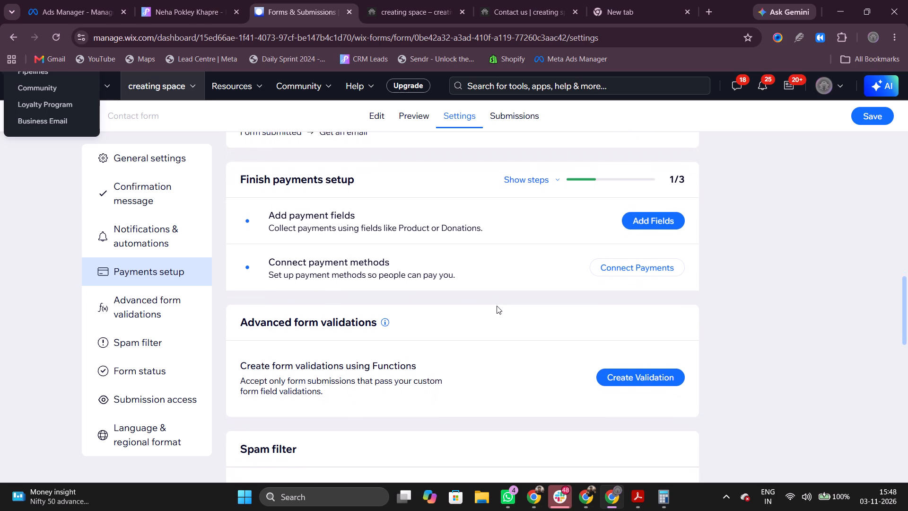
{"action": "scroll", "coordinate": [497, 306], "scroll_direction": "down", "scroll_amount": 1}
{"action": "scroll", "coordinate": [497, 306], "scroll_direction": "up", "scroll_amount": 1}
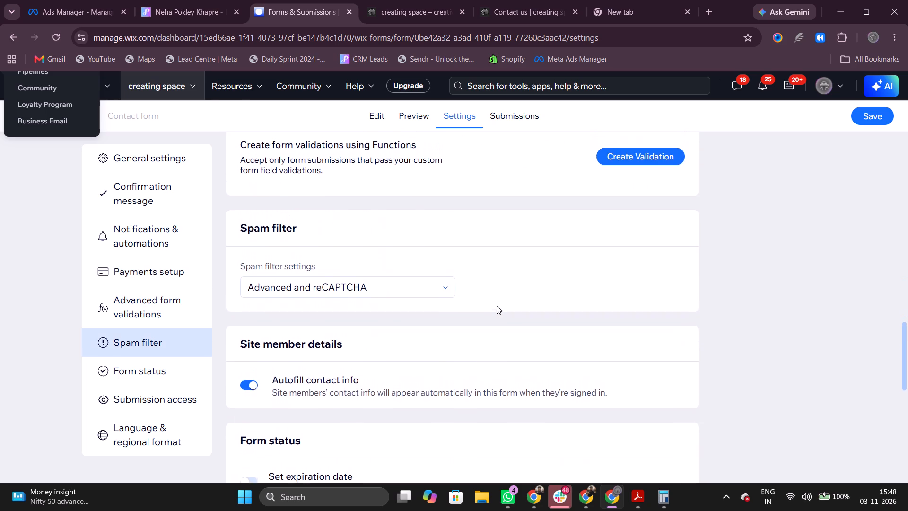
{"action": "scroll", "coordinate": [497, 306], "scroll_direction": "up", "scroll_amount": 1}
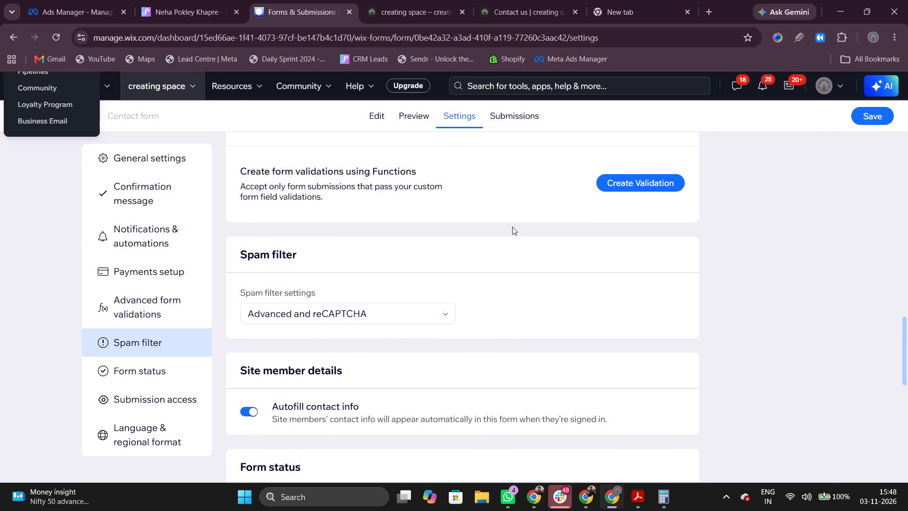
{"action": "scroll", "coordinate": [512, 227], "scroll_direction": "down", "scroll_amount": 1}
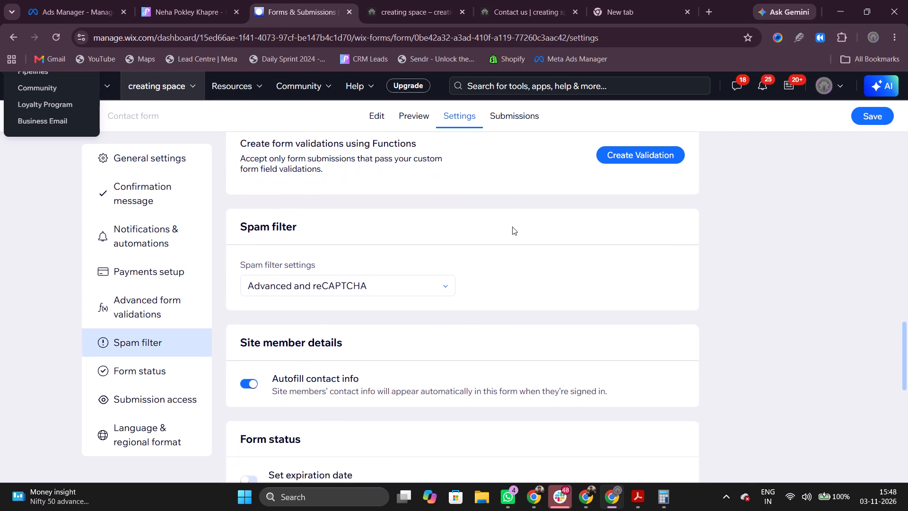
{"action": "scroll", "coordinate": [512, 227], "scroll_direction": "down", "scroll_amount": 1}
Save the Contact form's settings.
{"action": "left_click", "coordinate": [866, 116]}
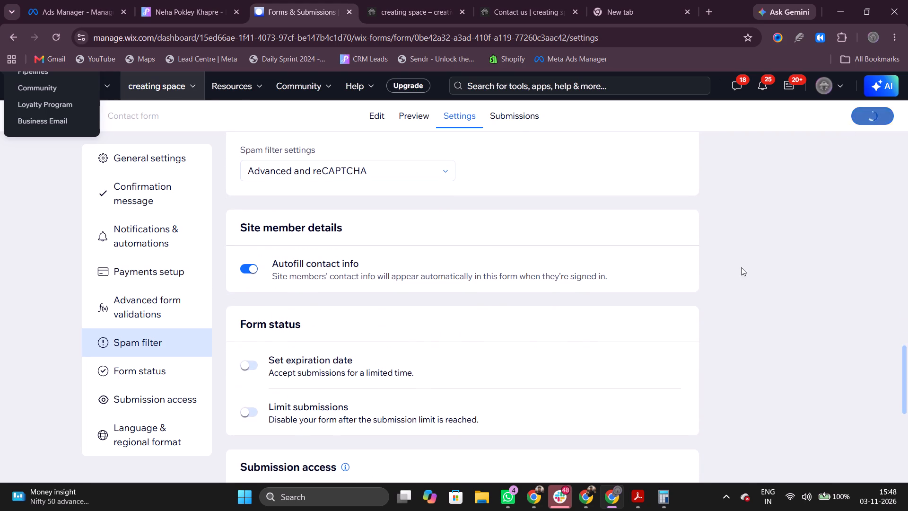